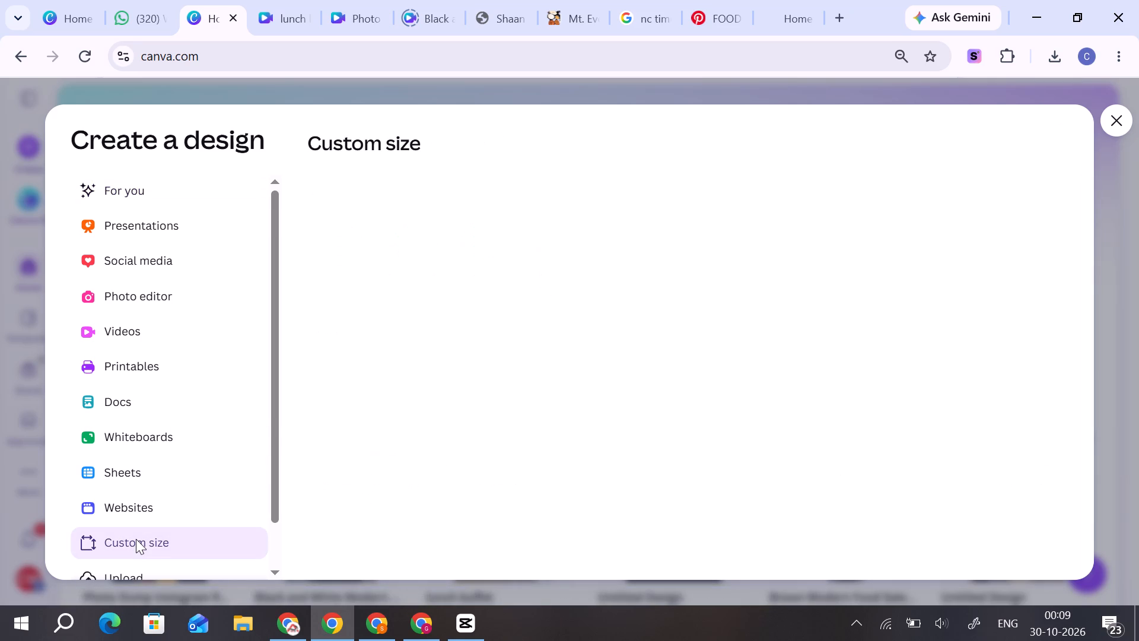
Create a new blank Instagram Post (4:5) design from the social media formats.
left_click(171, 271)
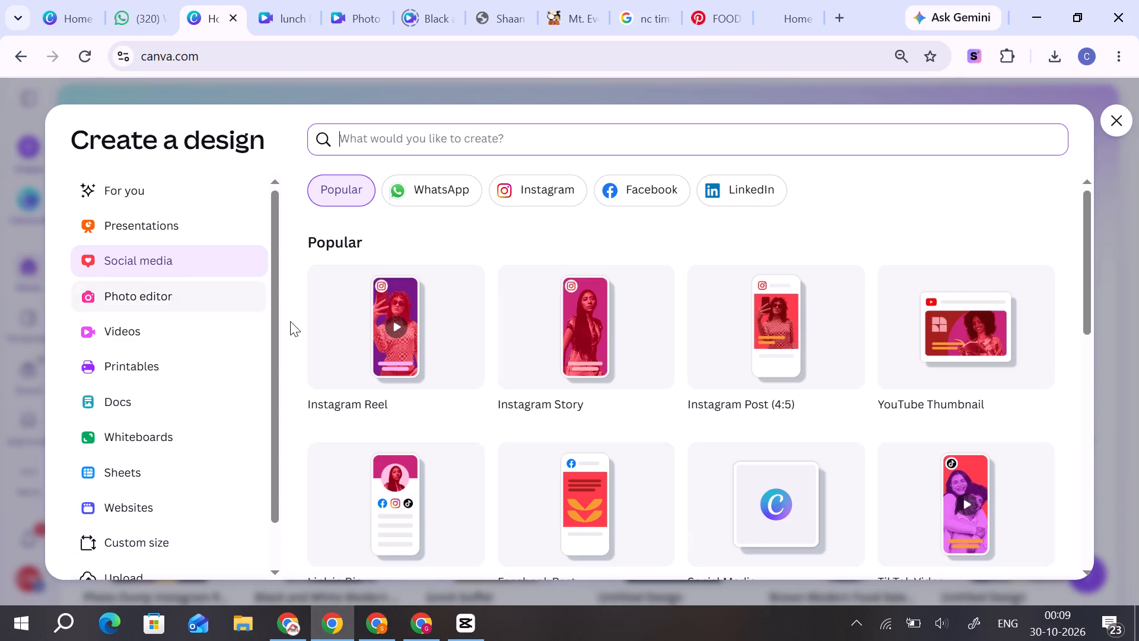
left_click(761, 368)
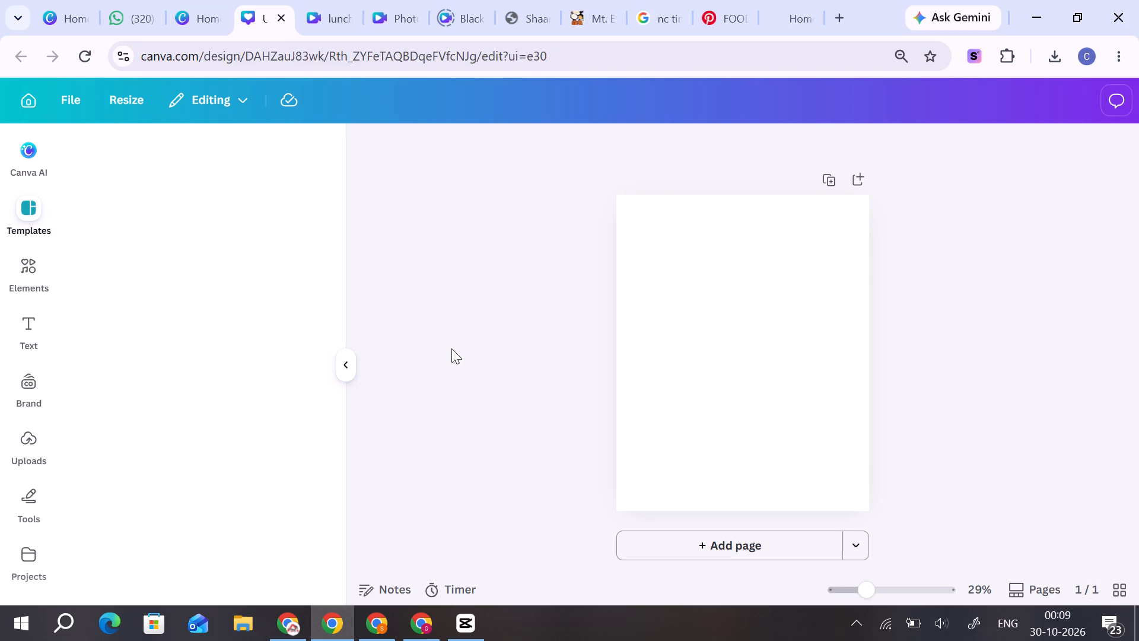
Upload the Spooky Chicken Tikka Entrée image from the Downloads folder to the design's uploads.
left_click(18, 446)
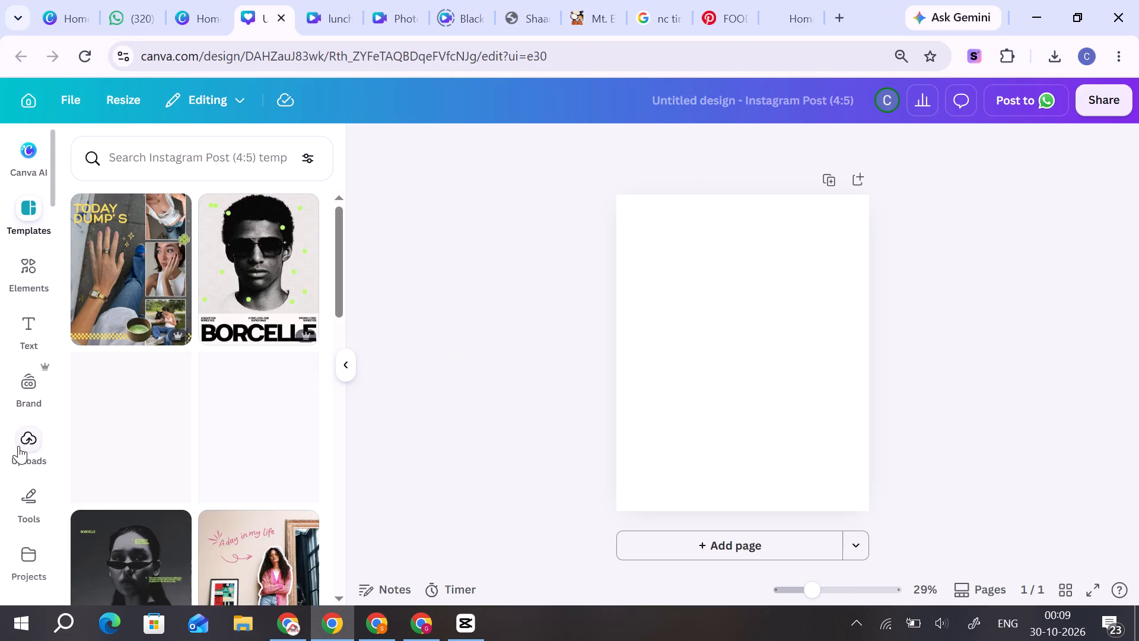
left_click(233, 208)
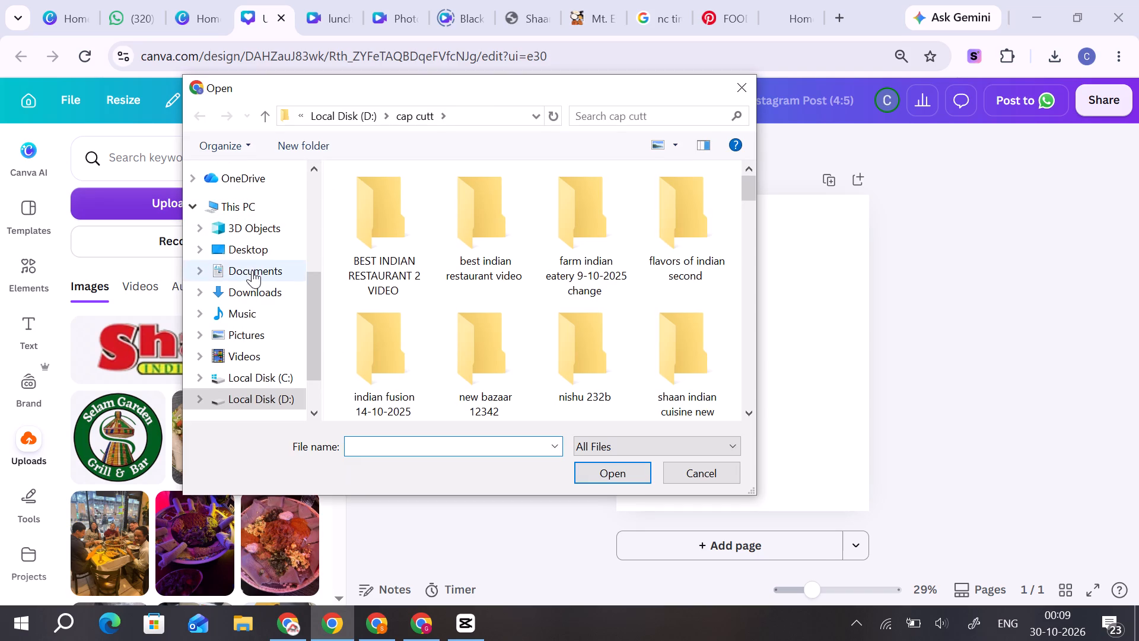
left_click(249, 293)
left_click(381, 262)
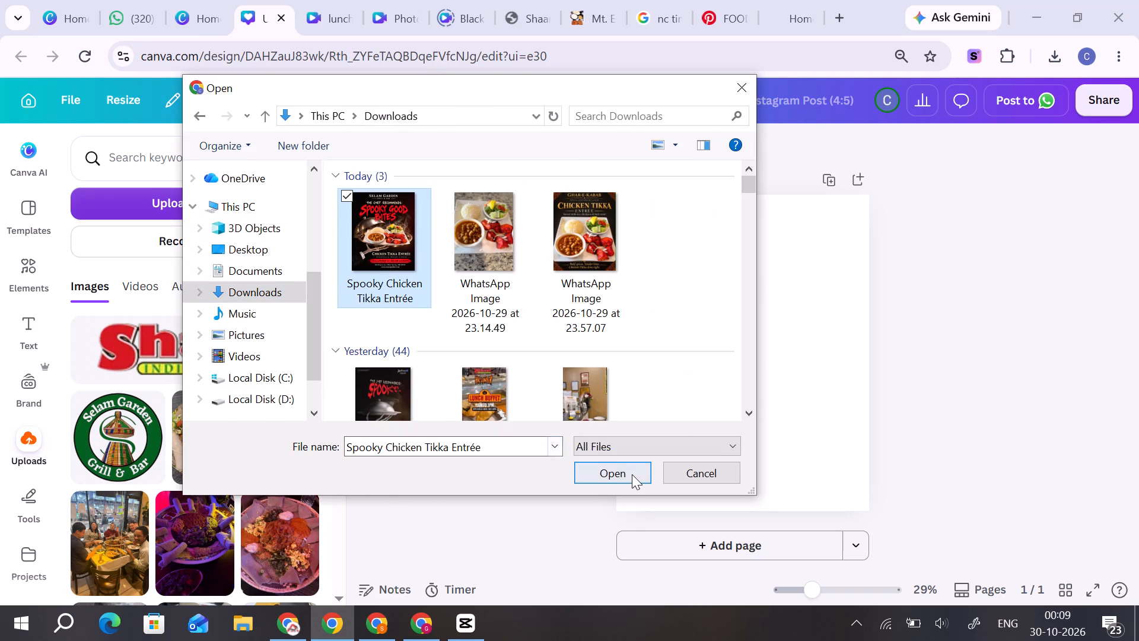
left_click(631, 474)
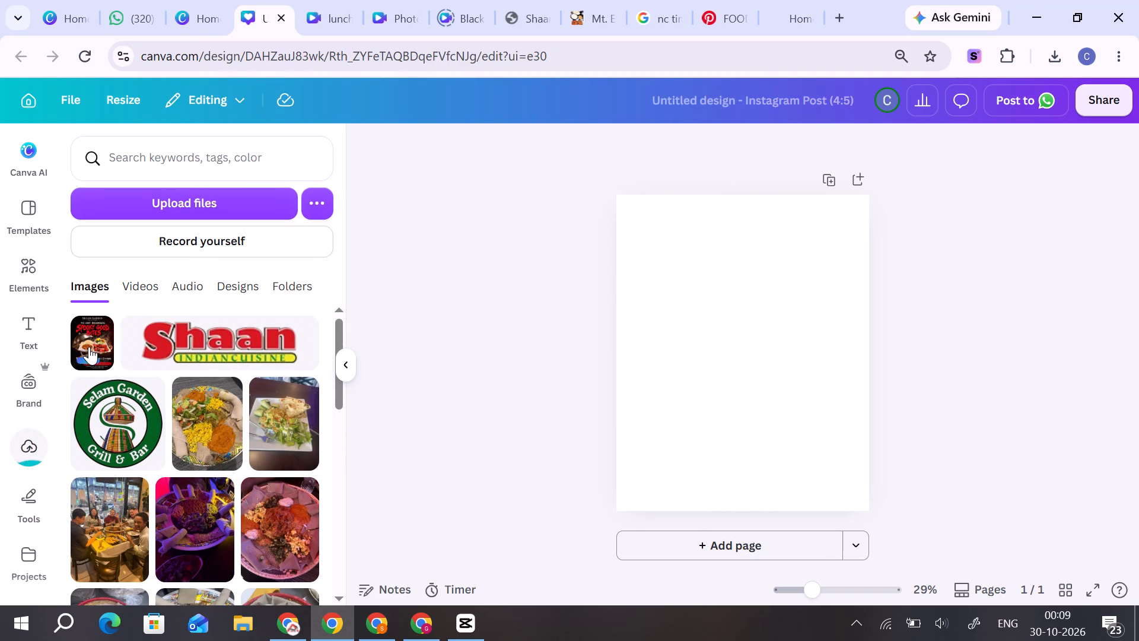
Add the uploaded Spooky Good Bites flyer to the blank page and set it as the page background.
left_click(89, 347)
right_click(748, 300)
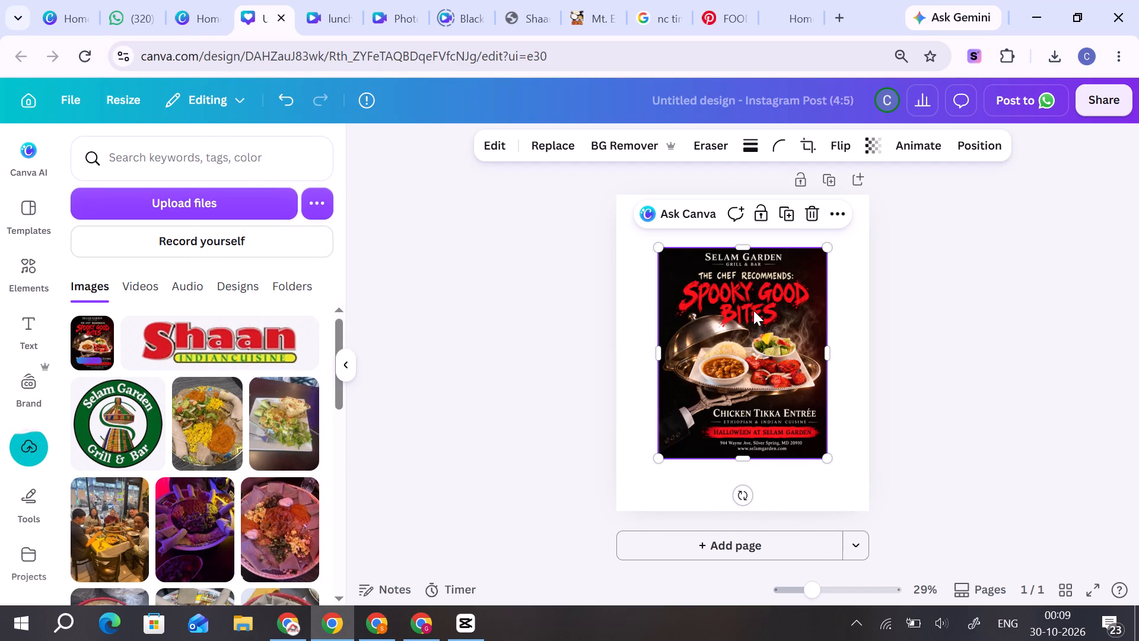
left_click(842, 474)
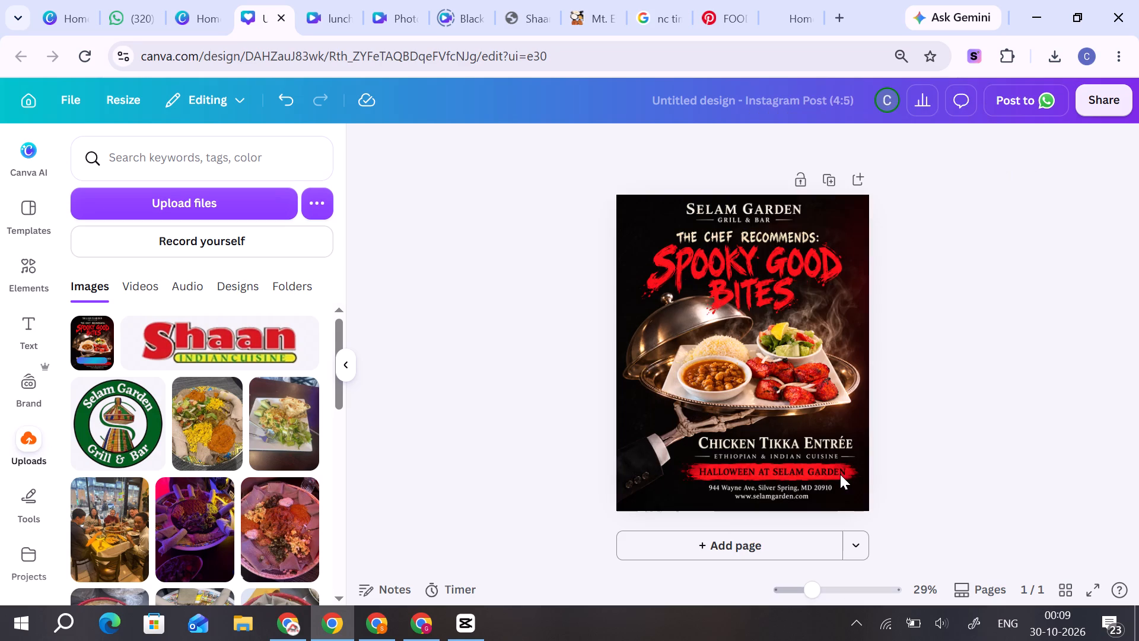
Examine the Selam Garden flyer on the page up close and as a whole, checking the plated food, headline and footer text.
left_click(796, 382)
left_click_drag(813, 593, 836, 594)
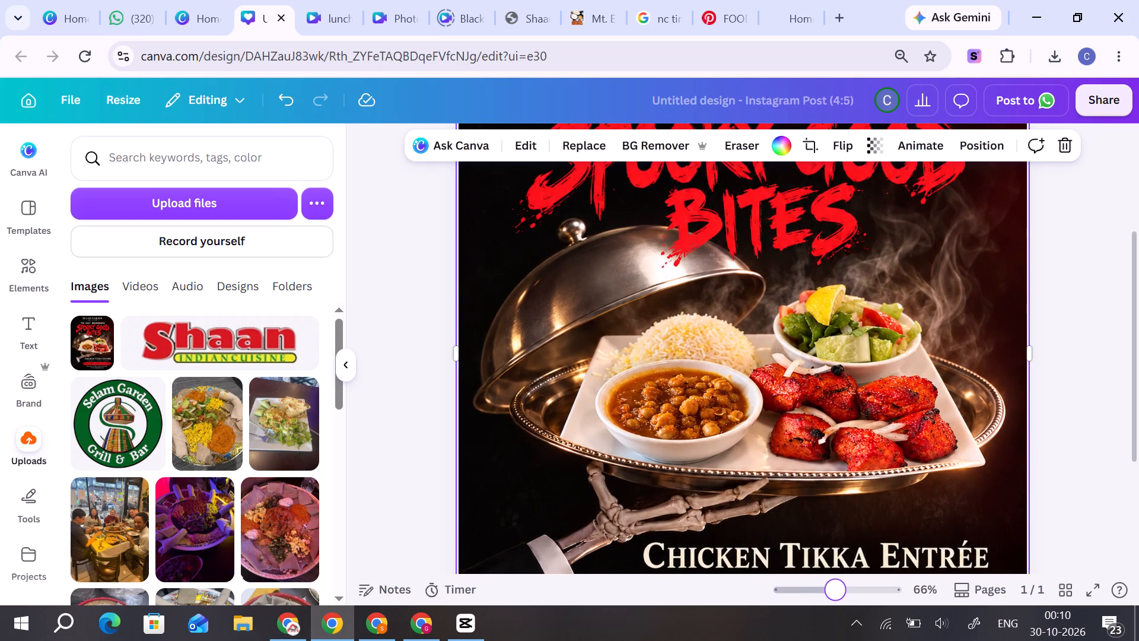
left_click_drag(836, 594, 839, 602)
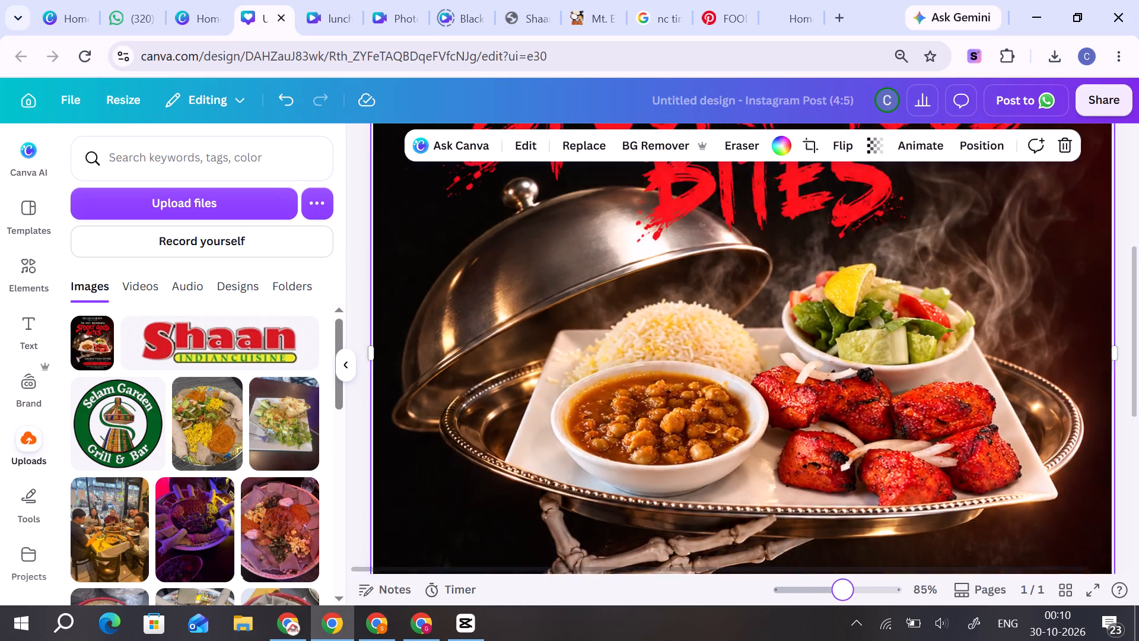
left_click_drag(839, 602, 817, 603)
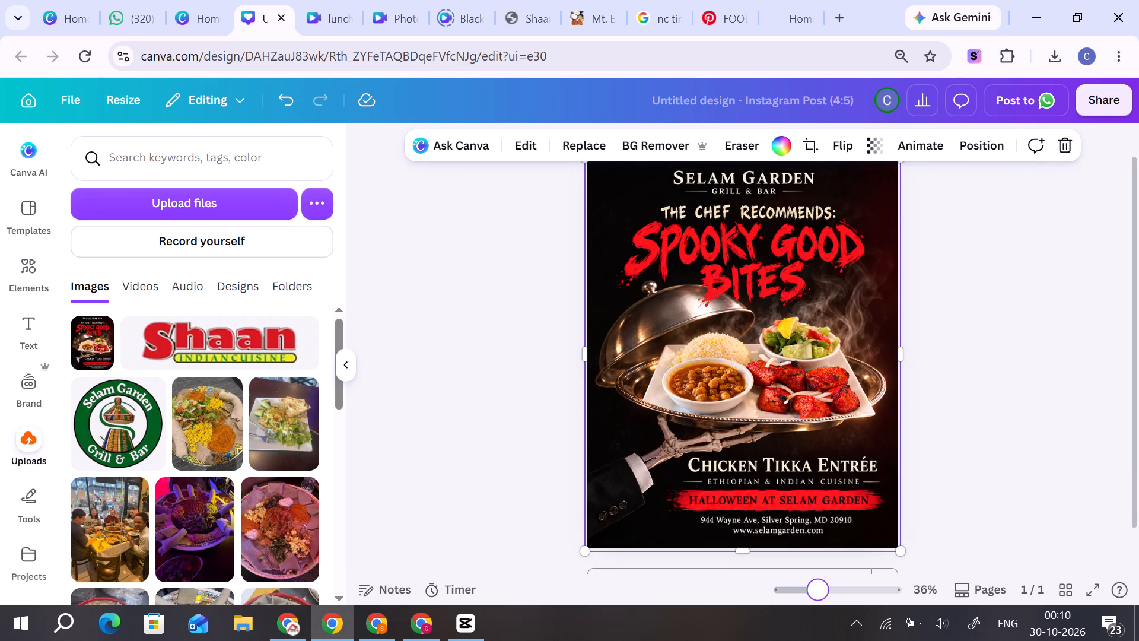
left_click_drag(817, 603, 813, 607)
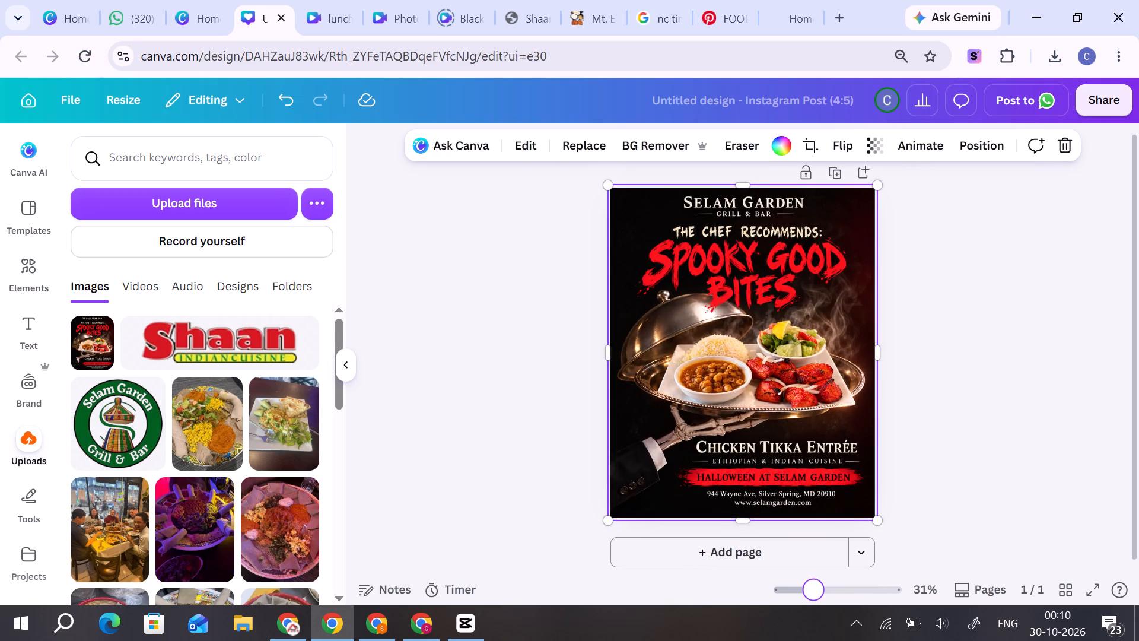
left_click_drag(813, 607, 818, 607)
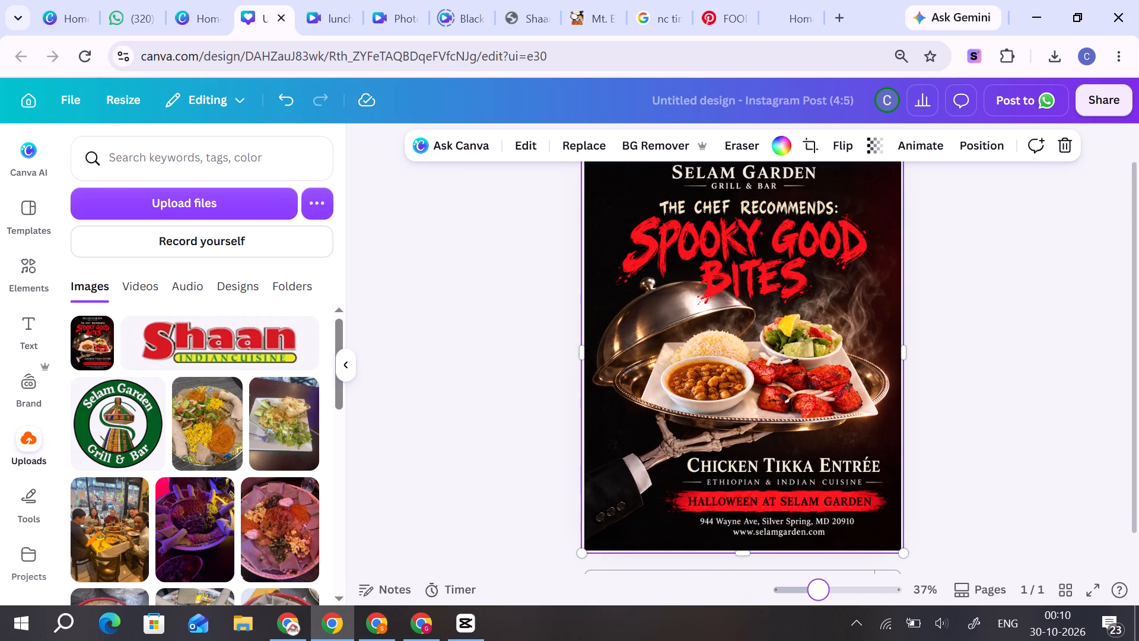
left_click_drag(818, 607, 822, 607)
left_click(794, 459)
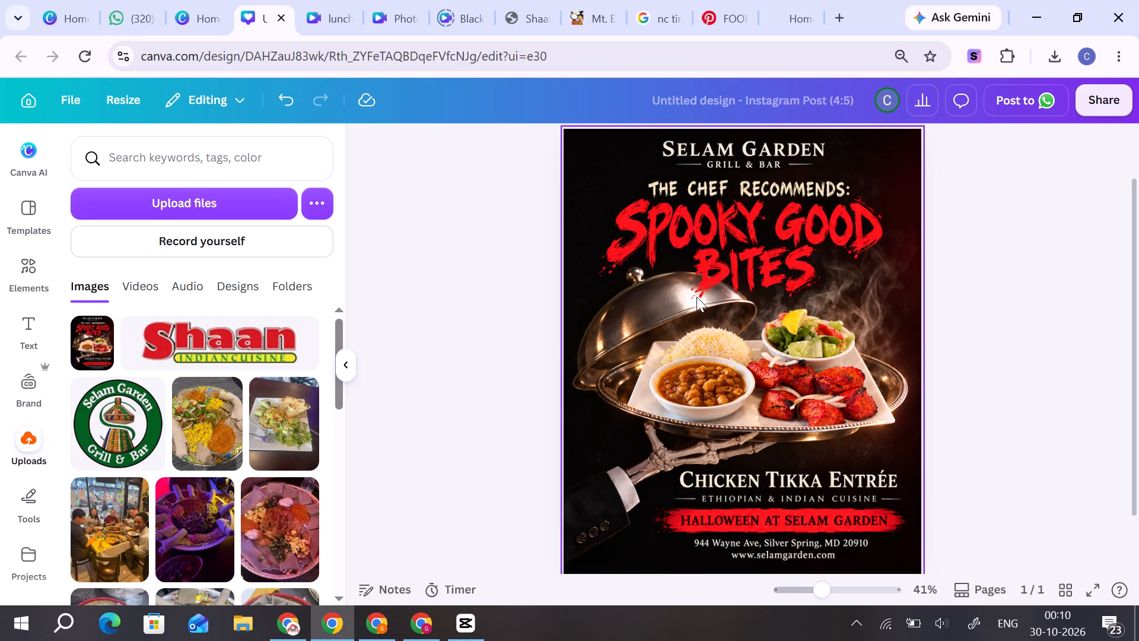
Run Magic Layers on the Chicken Tikka Entrée Halloween flyer image on the Instagram post page.
left_click(695, 304)
left_click(527, 146)
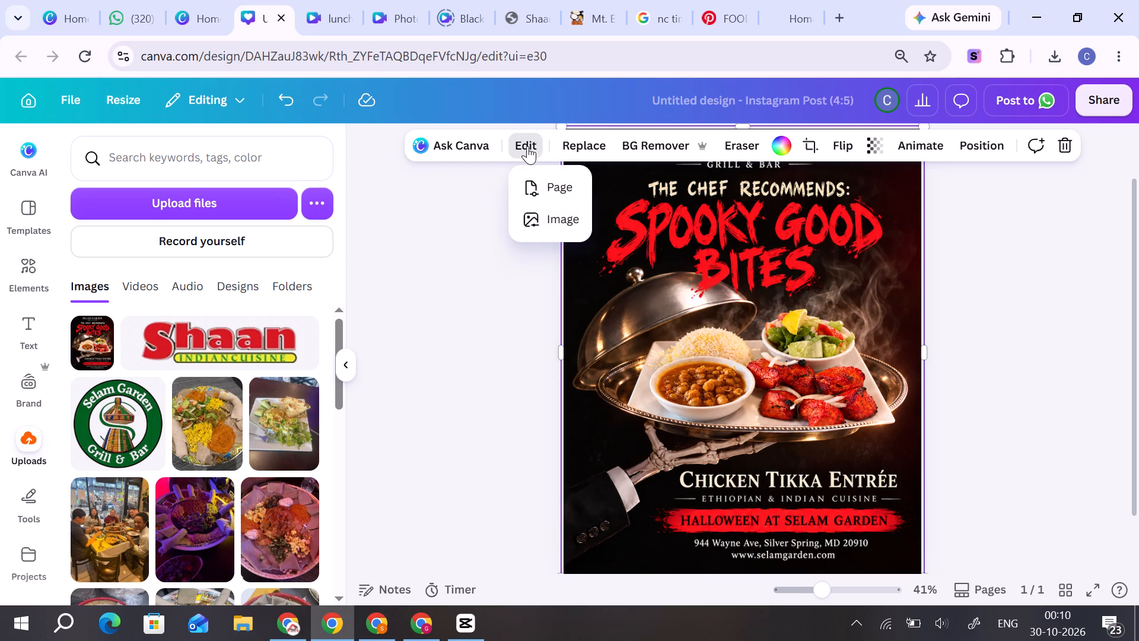
left_click(545, 215)
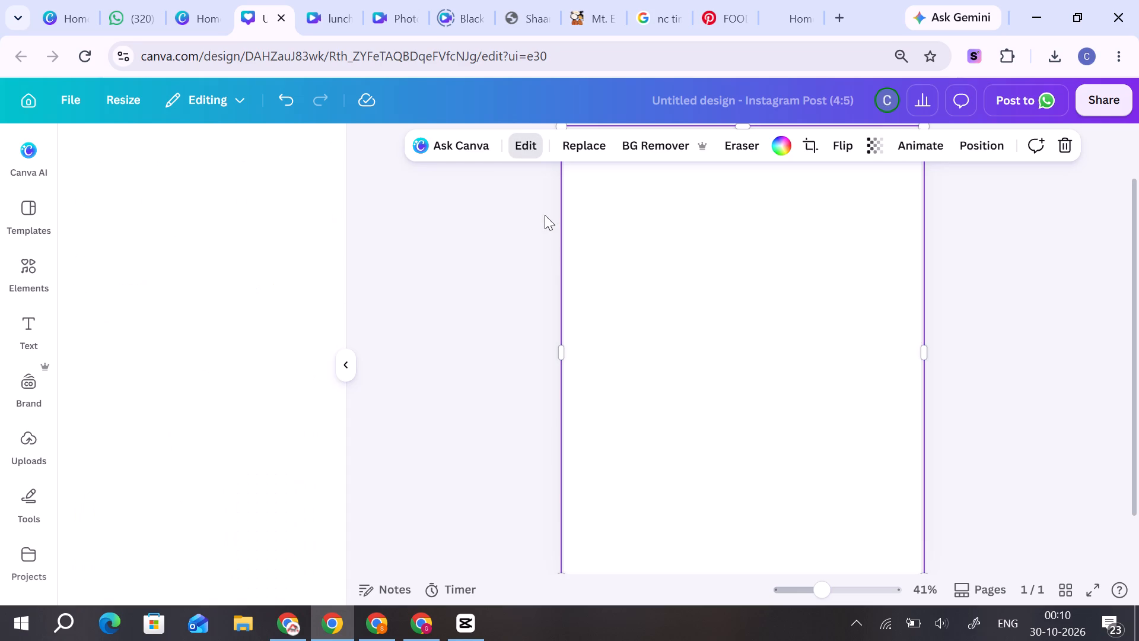
left_click(176, 316)
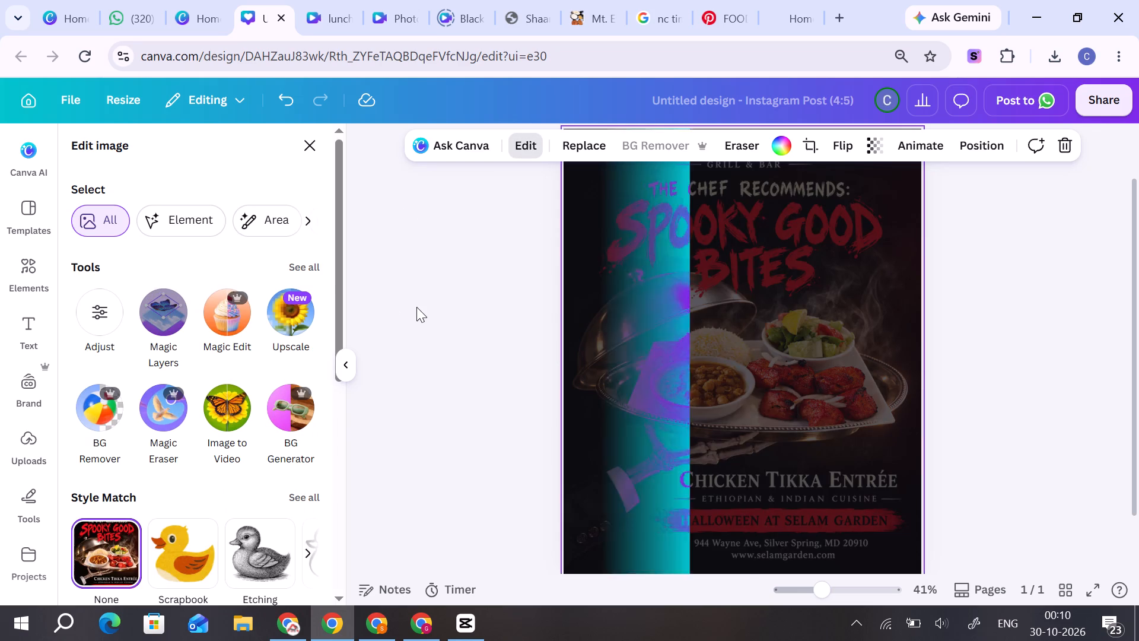
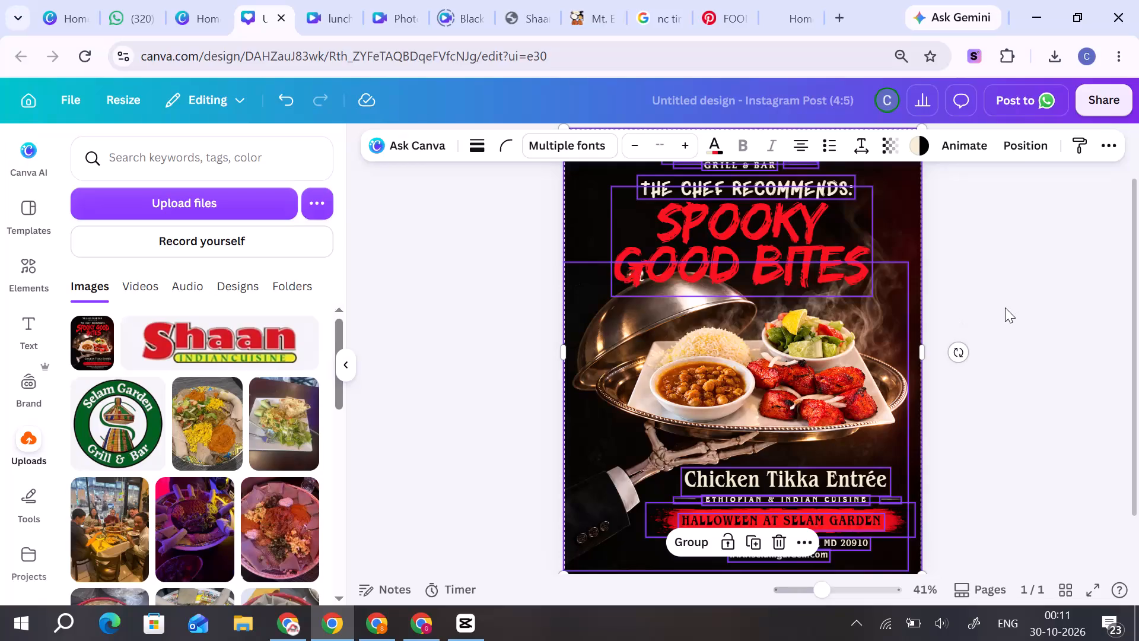
Deselect the flyer's separated layers and shift the food platter and skeleton hand image leftward on the page.
left_click(1005, 307)
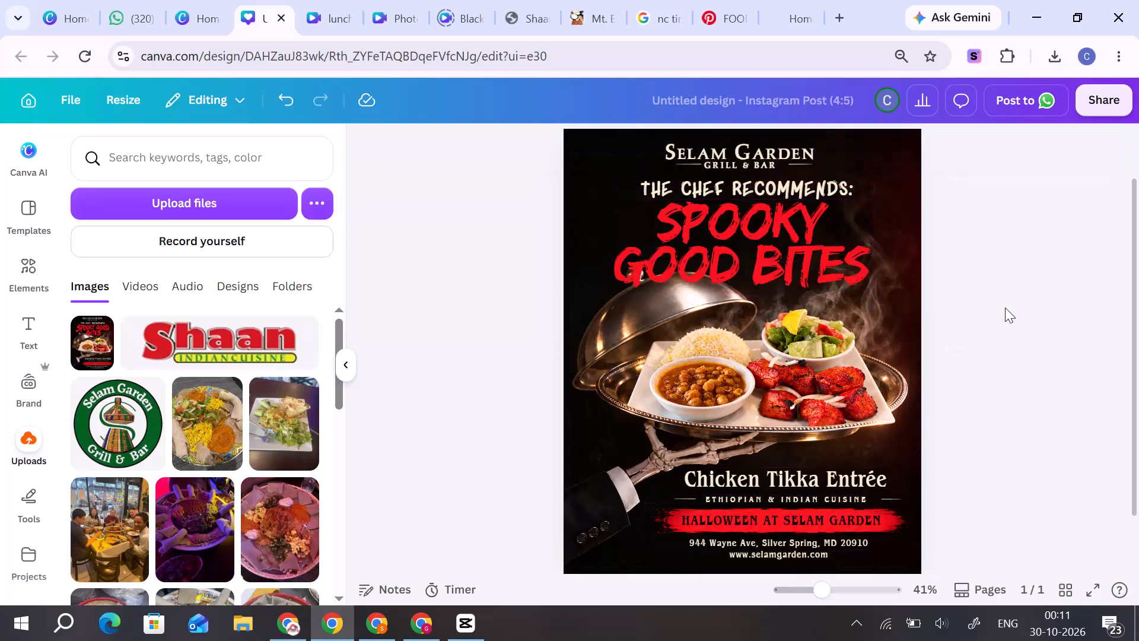
left_click(808, 345)
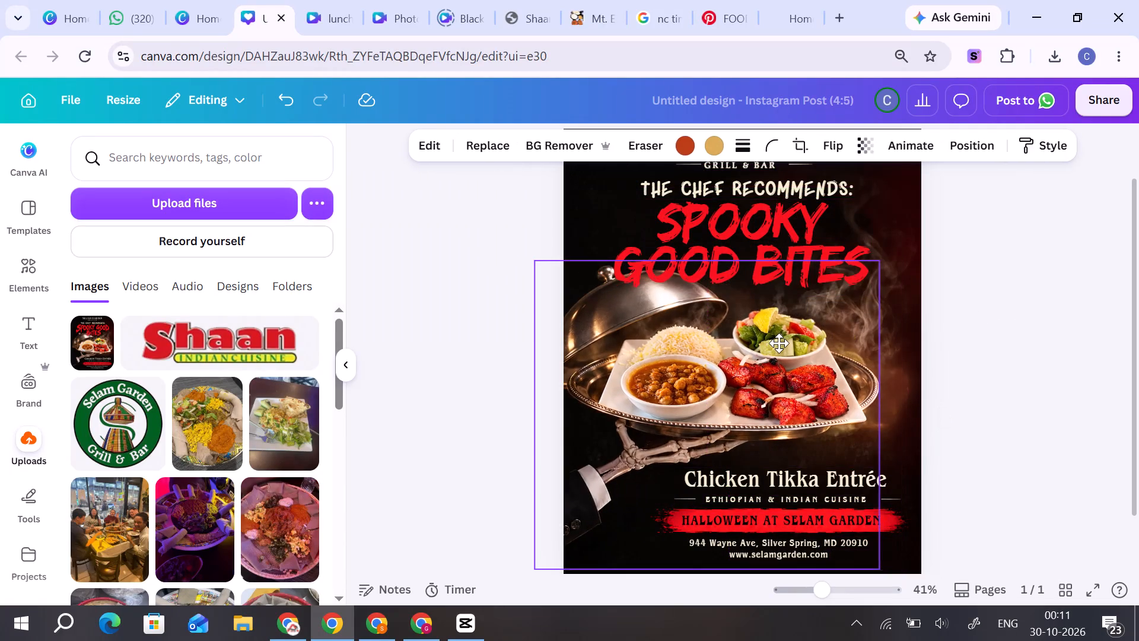
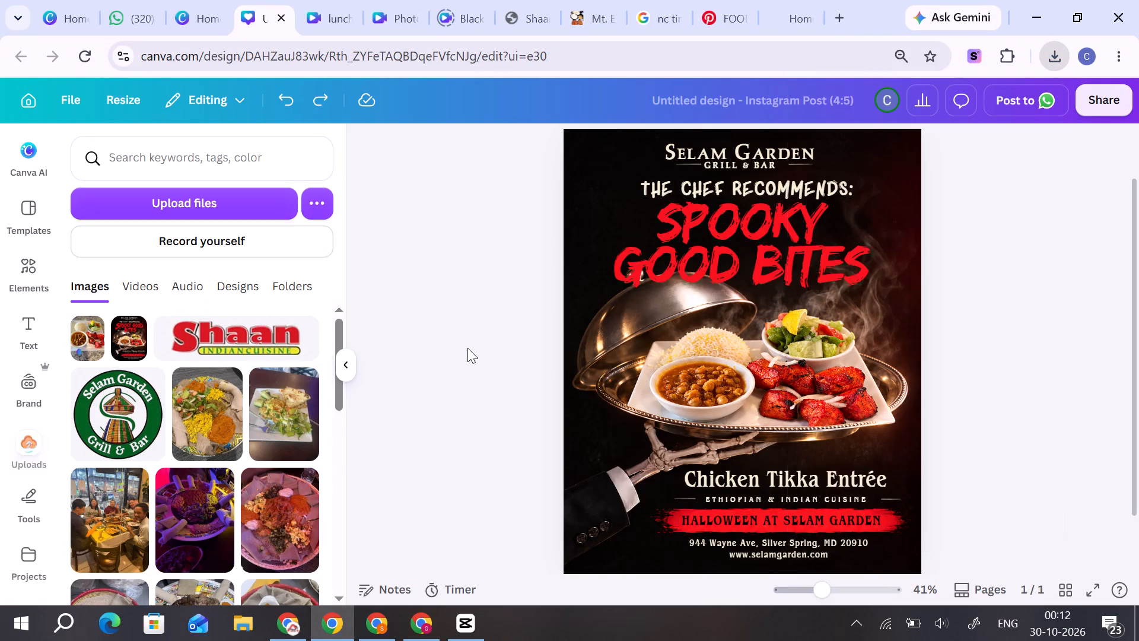
Add the uploaded photo of the chicken tikka plate with rice, chickpeas and salad to the flyer page.
left_click(88, 338)
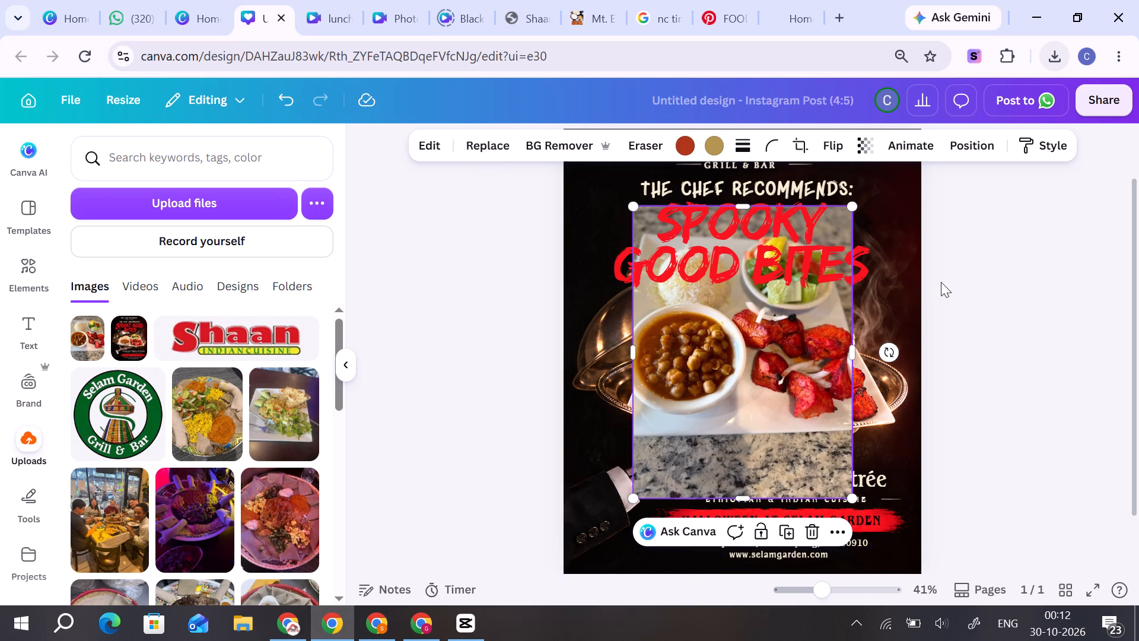
Open the image editing tools for the newly placed chicken tikka plate photo and look through the available adjustments and effects.
left_click(439, 151)
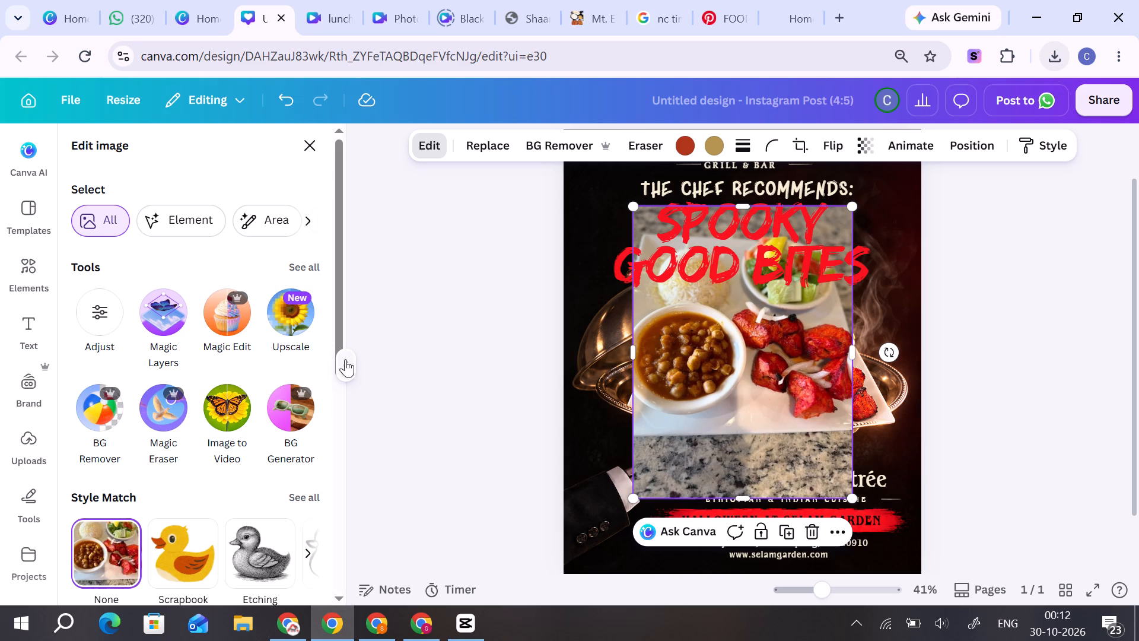
left_click_drag(335, 315, 343, 350)
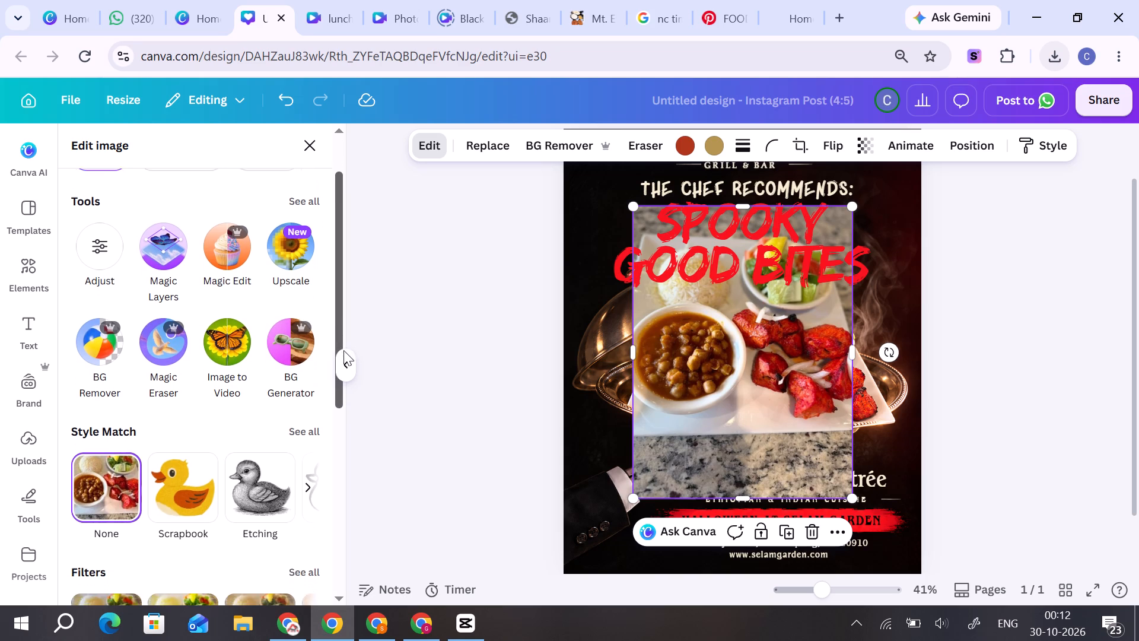
Apply Magic Expand in Freeform size to the food photo, extending it beyond both sides and slightly below.
left_click_drag(343, 350, 346, 327)
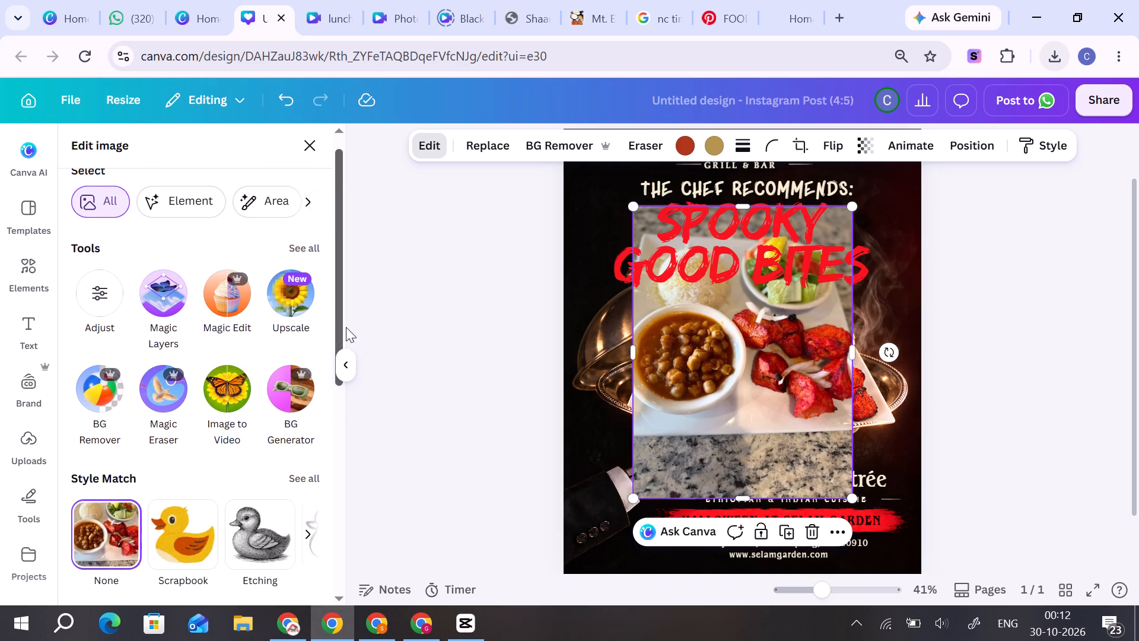
left_click_drag(346, 327, 347, 434)
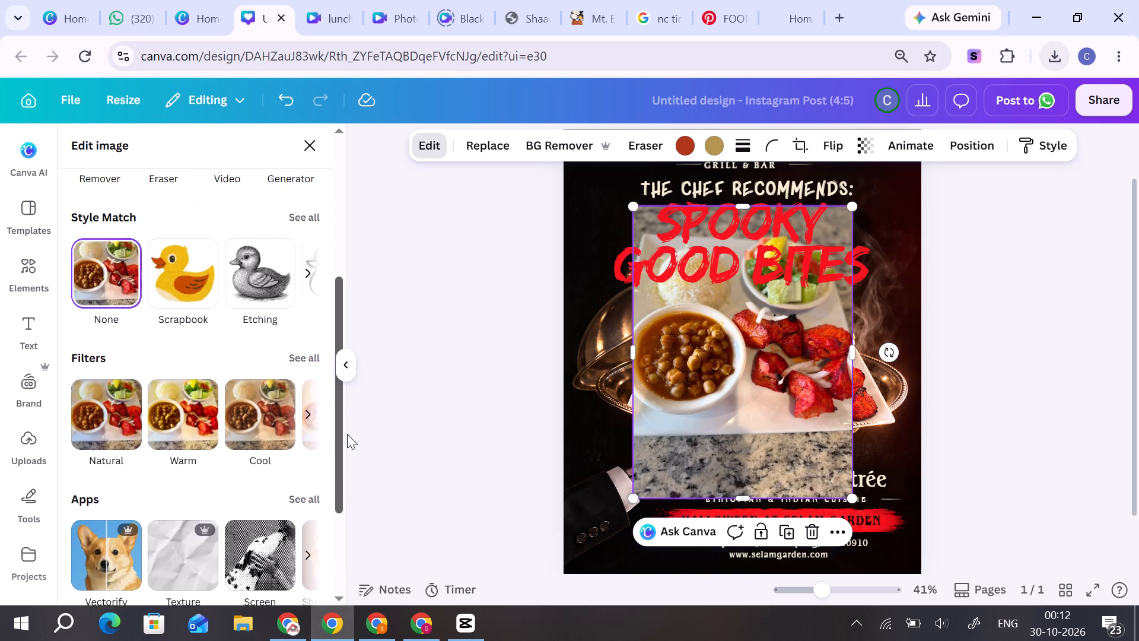
left_click_drag(347, 434, 349, 320)
left_click(301, 259)
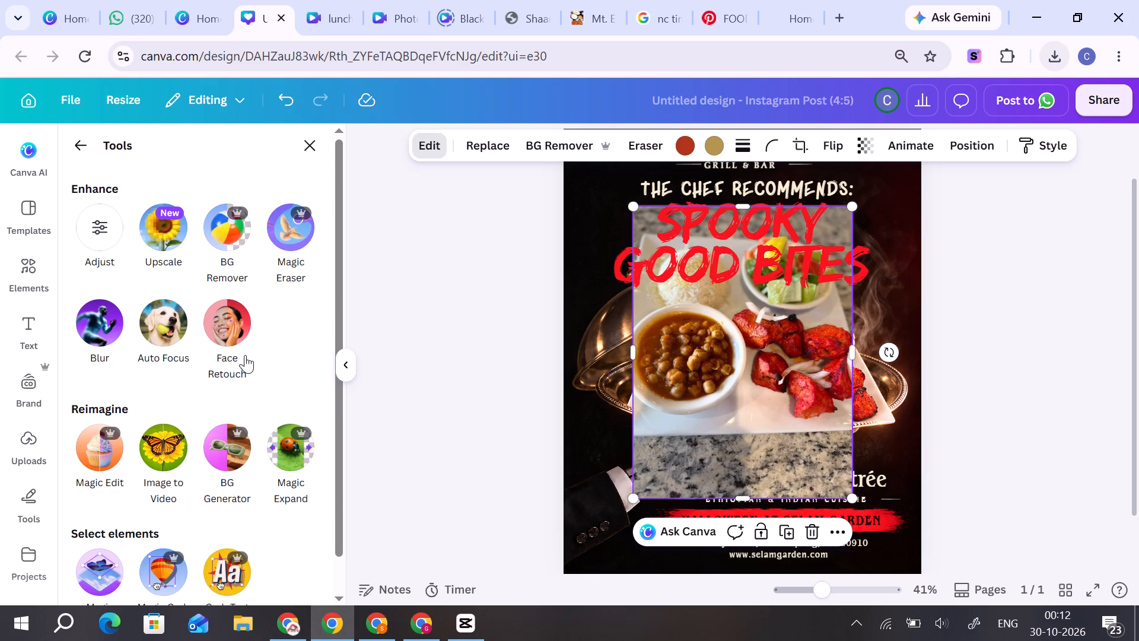
scroll(245, 361, "down", 1)
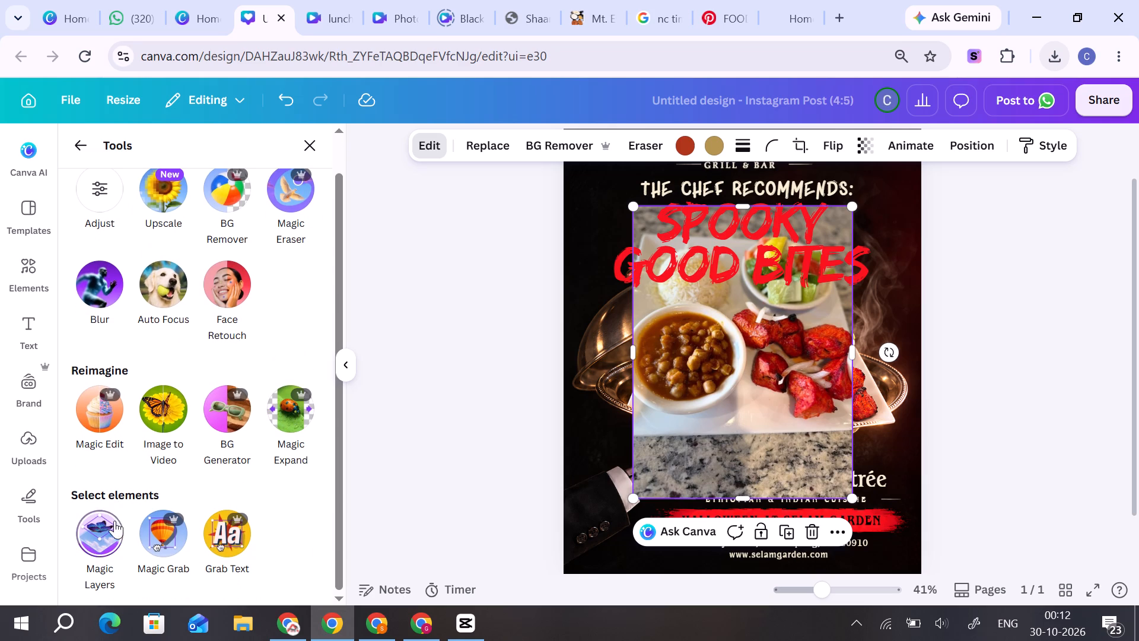
left_click(275, 418)
left_click_drag(845, 495, 867, 494)
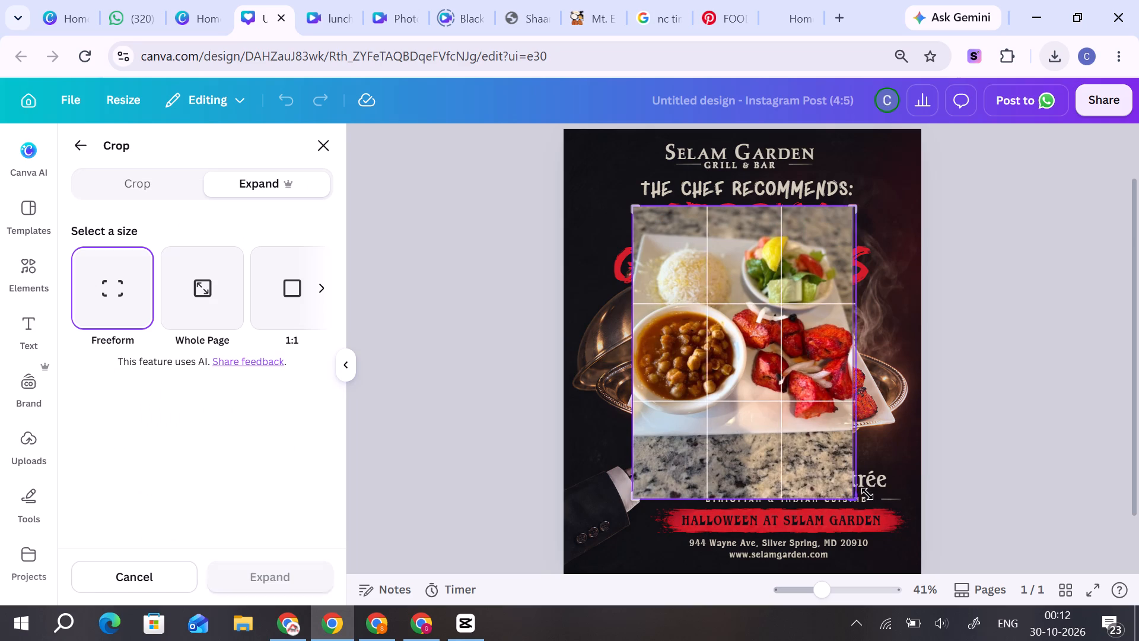
left_click_drag(867, 494, 889, 490)
left_click_drag(634, 501, 575, 505)
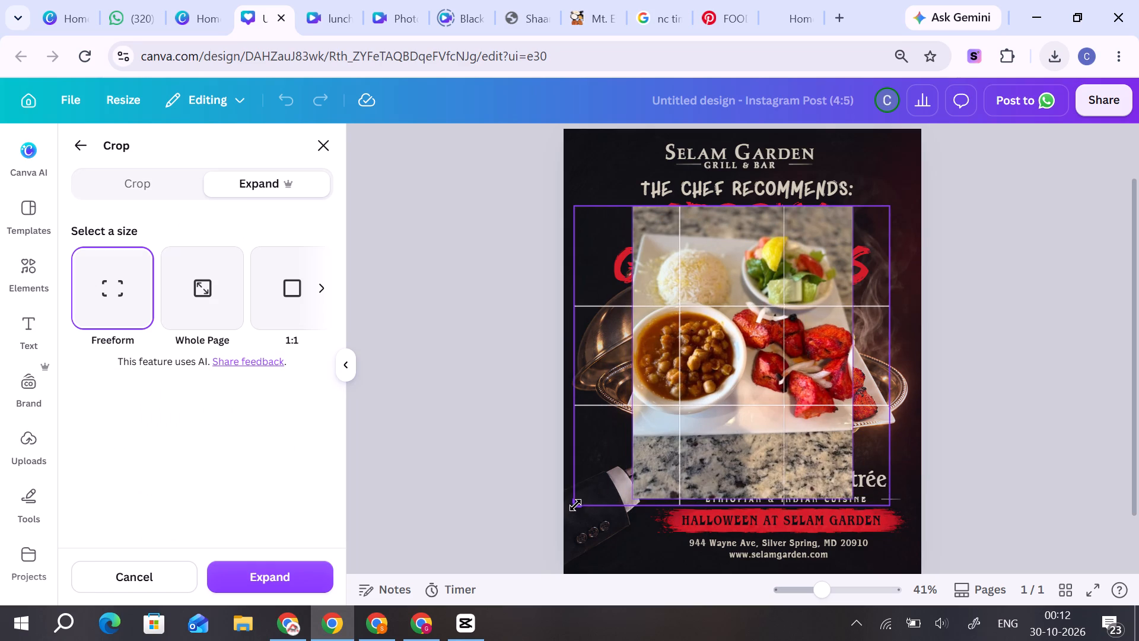
left_click_drag(575, 505, 587, 505)
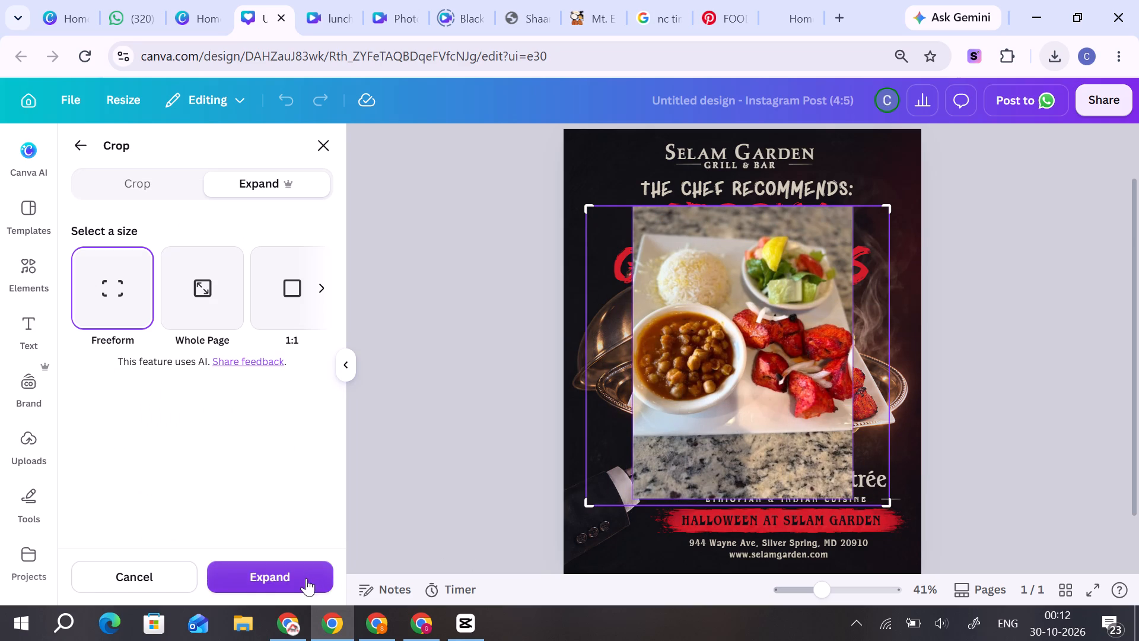
left_click(306, 578)
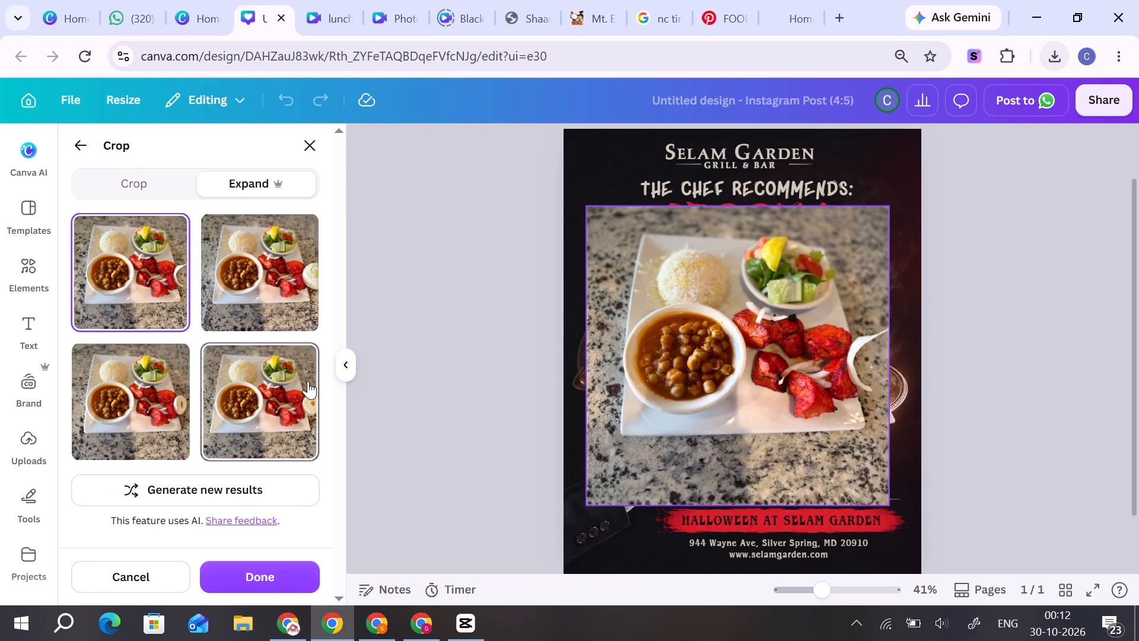
Compare the expanded versions, generate new results, and apply the fourth new one with a lemon slice beside the chicken.
left_click(308, 381)
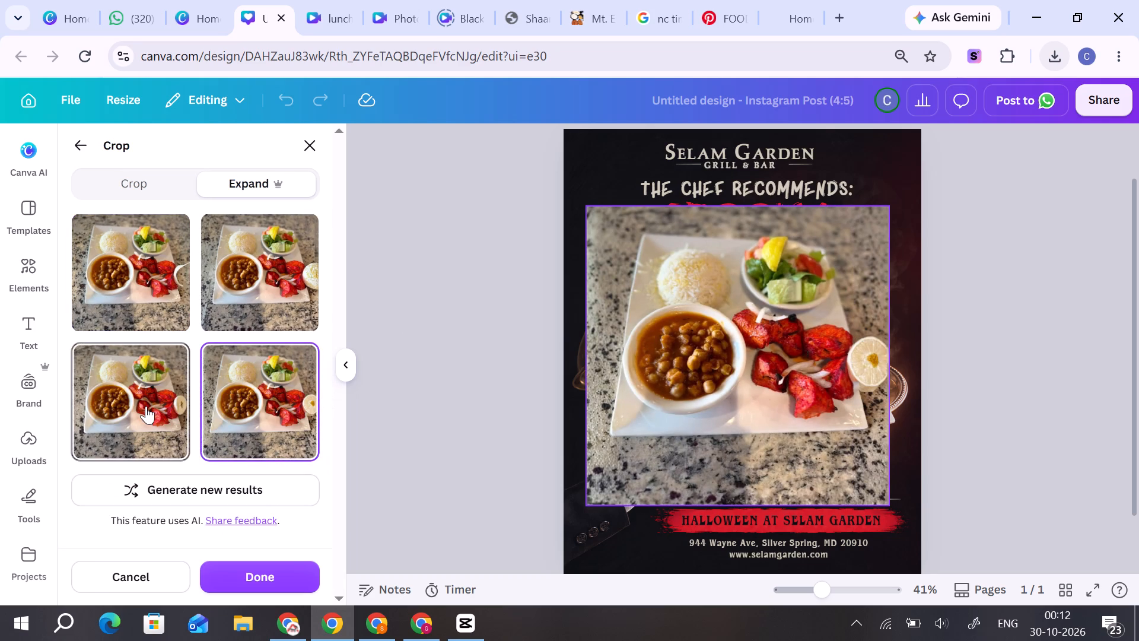
left_click(146, 406)
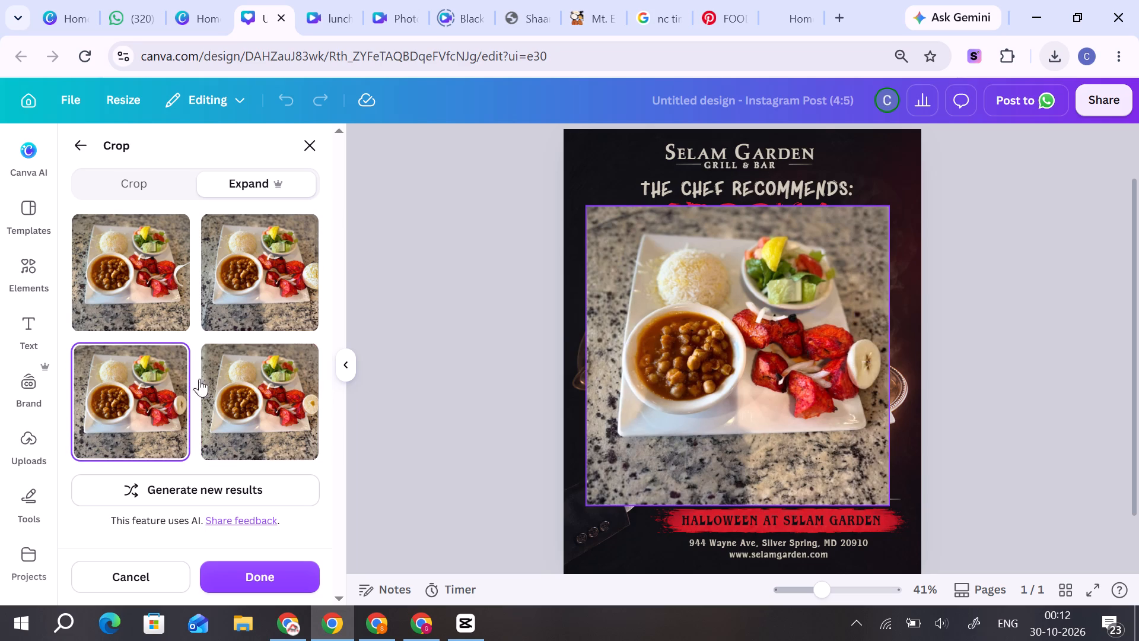
left_click(220, 499)
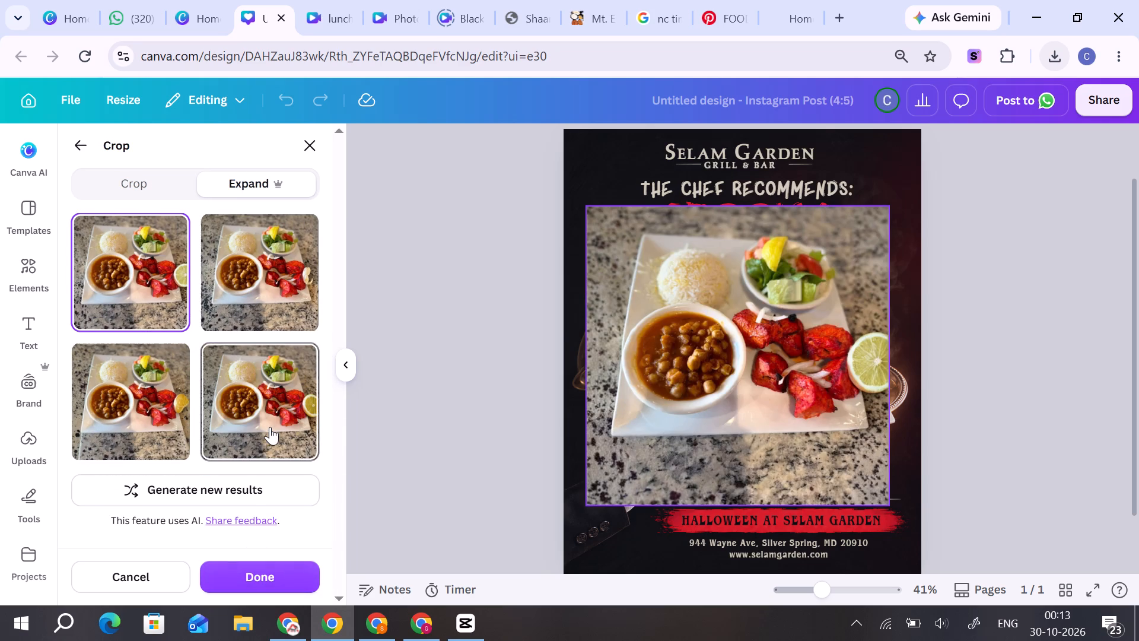
left_click(270, 427)
left_click(262, 573)
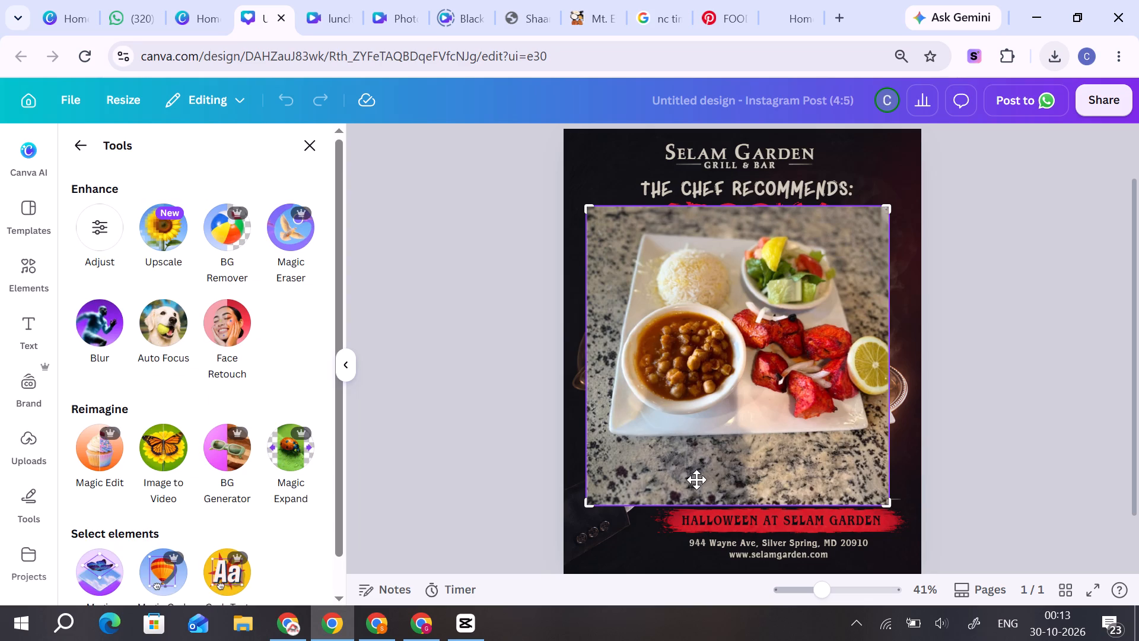
Remove the background from the expanded food photo.
left_click(892, 366)
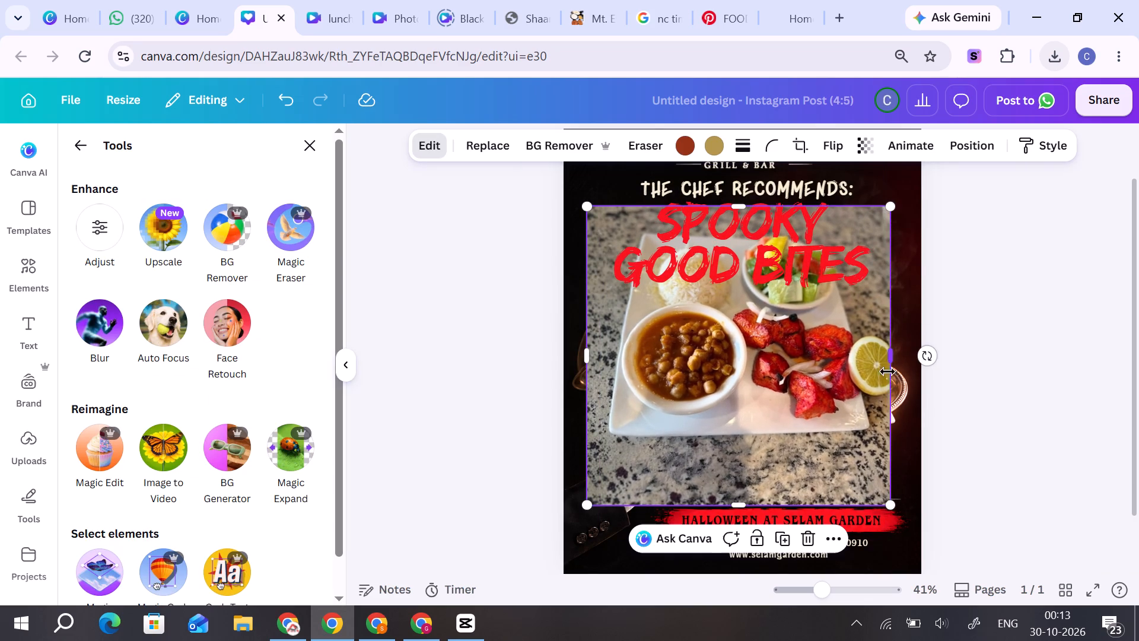
left_click(564, 151)
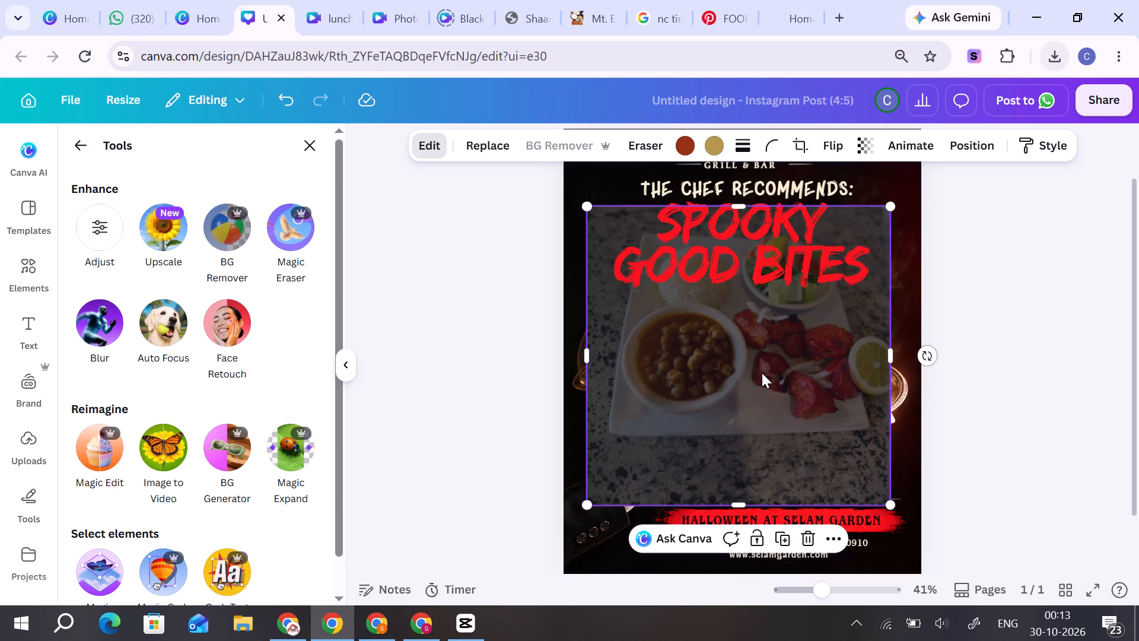
Shrink the plate cutout and move it over the flyer's serving tray.
left_click_drag(759, 383, 817, 449)
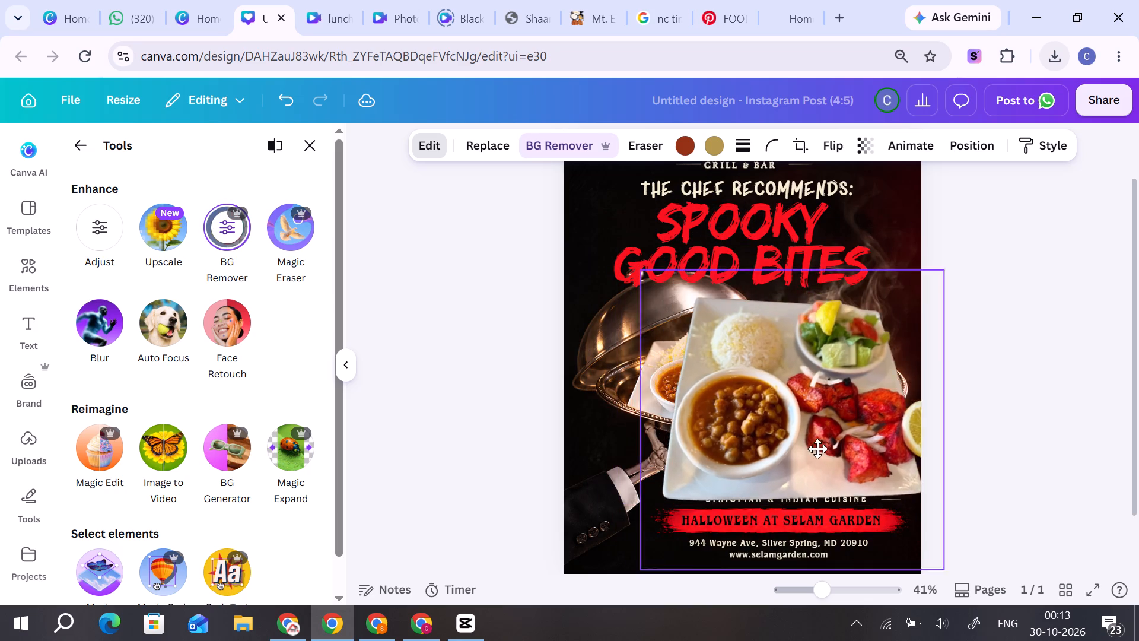
left_click_drag(817, 449, 790, 457)
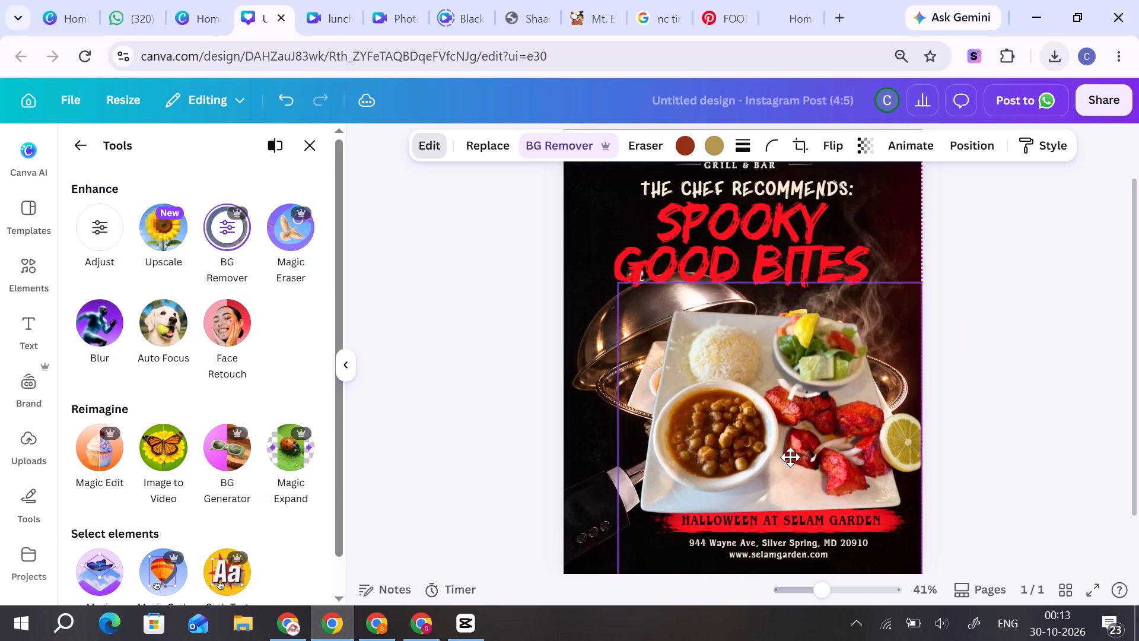
left_click_drag(790, 457, 789, 455)
left_click_drag(616, 280, 675, 314)
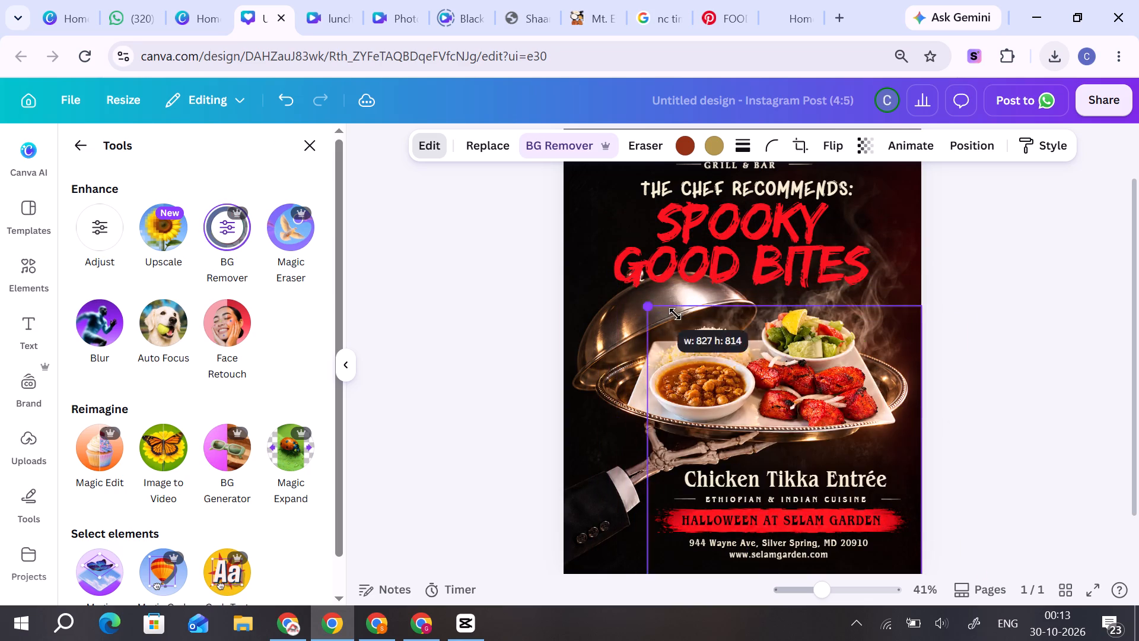
left_click_drag(675, 314, 728, 358)
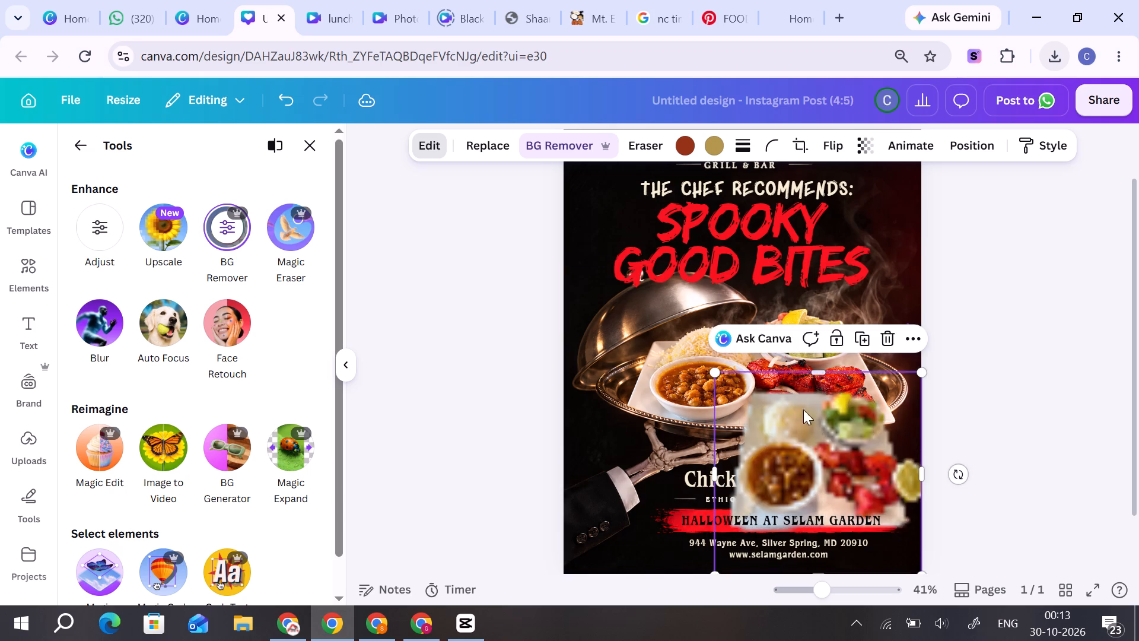
left_click_drag(831, 445, 758, 379)
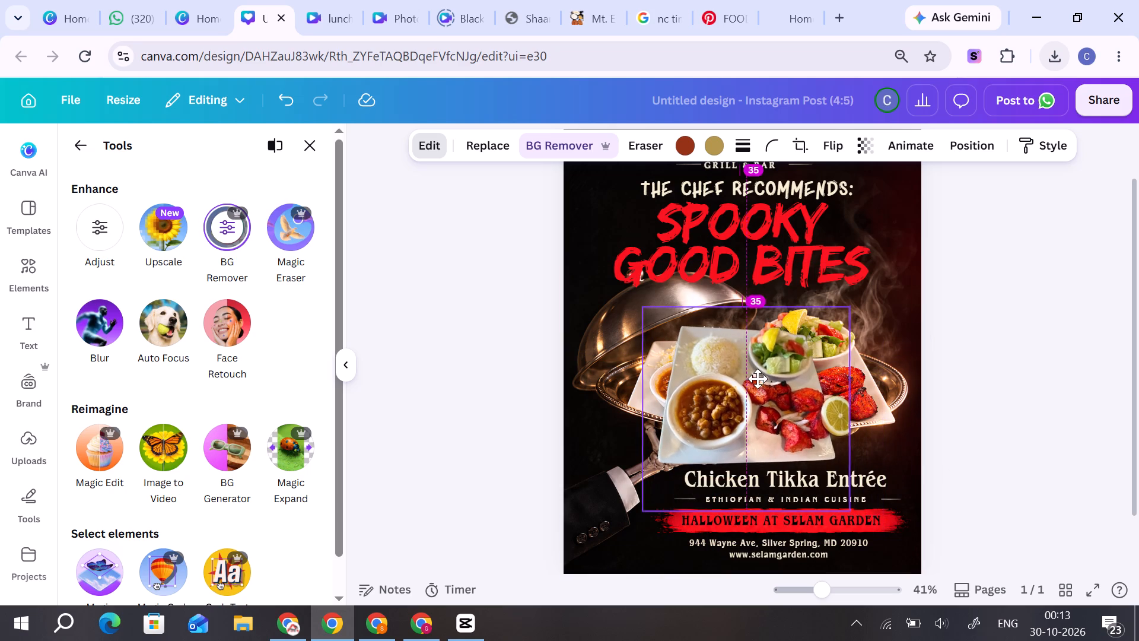
left_click_drag(758, 379, 724, 392)
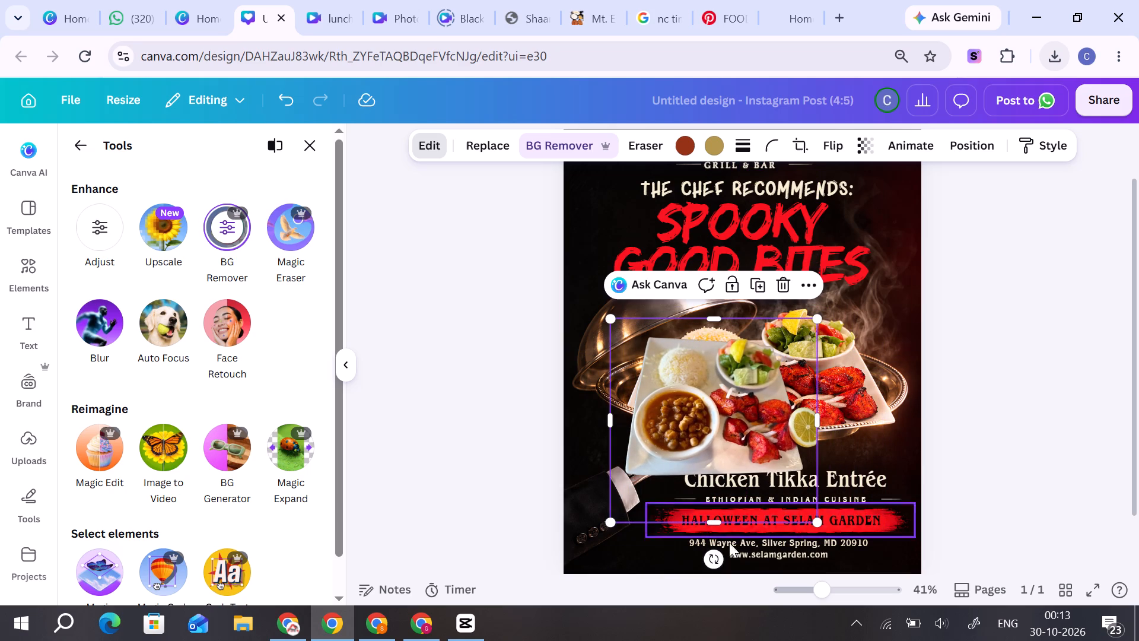
Tilt the plate cutout slightly counter-clockwise and reposition it over the generated plate on the serving tray.
left_click_drag(716, 561, 707, 519)
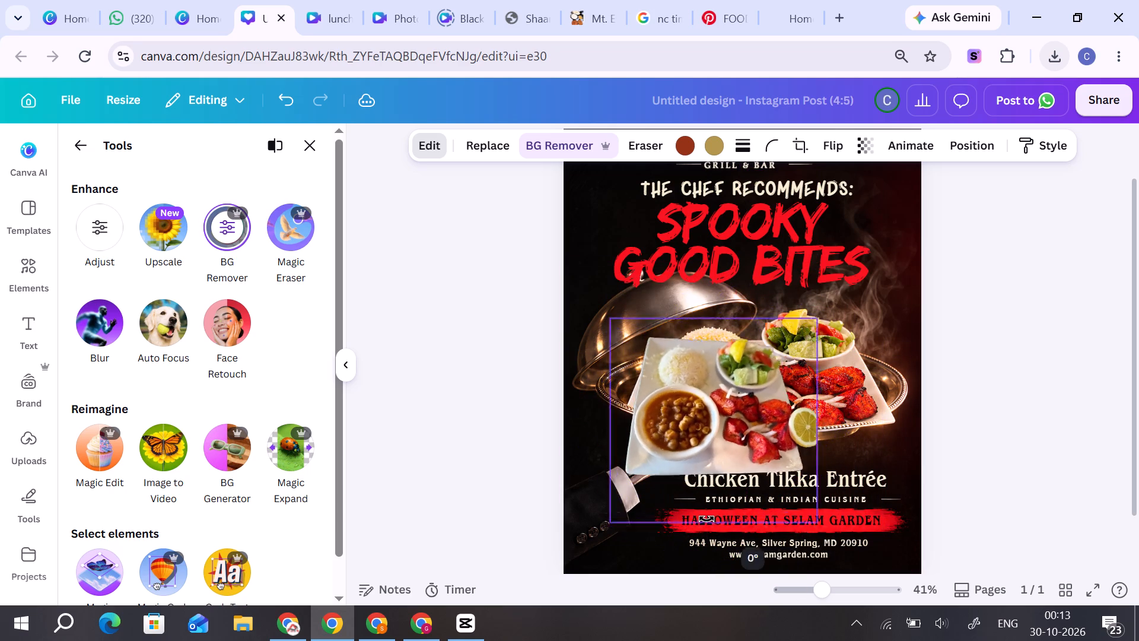
left_click_drag(707, 519, 720, 515)
left_click_drag(680, 467, 730, 453)
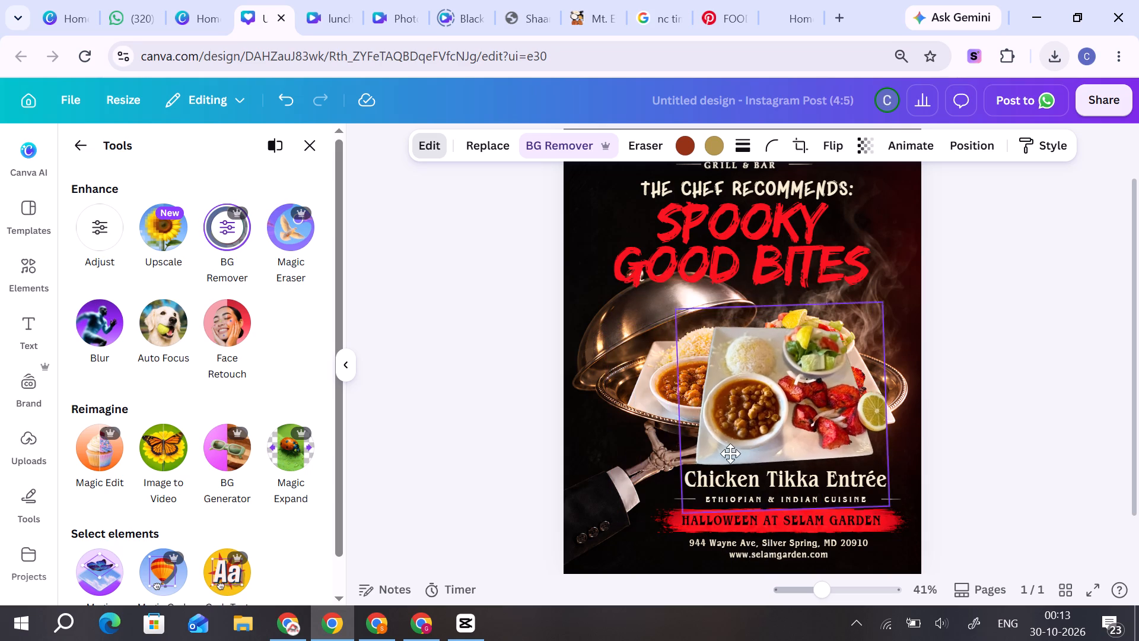
left_click_drag(730, 453, 755, 447)
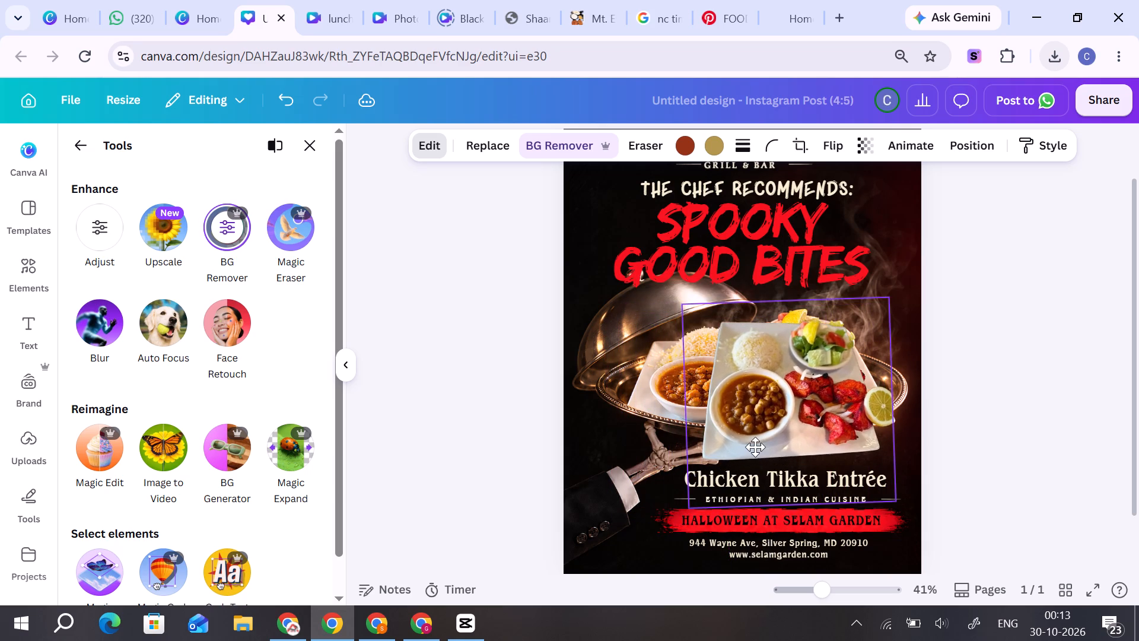
left_click_drag(755, 447, 764, 439)
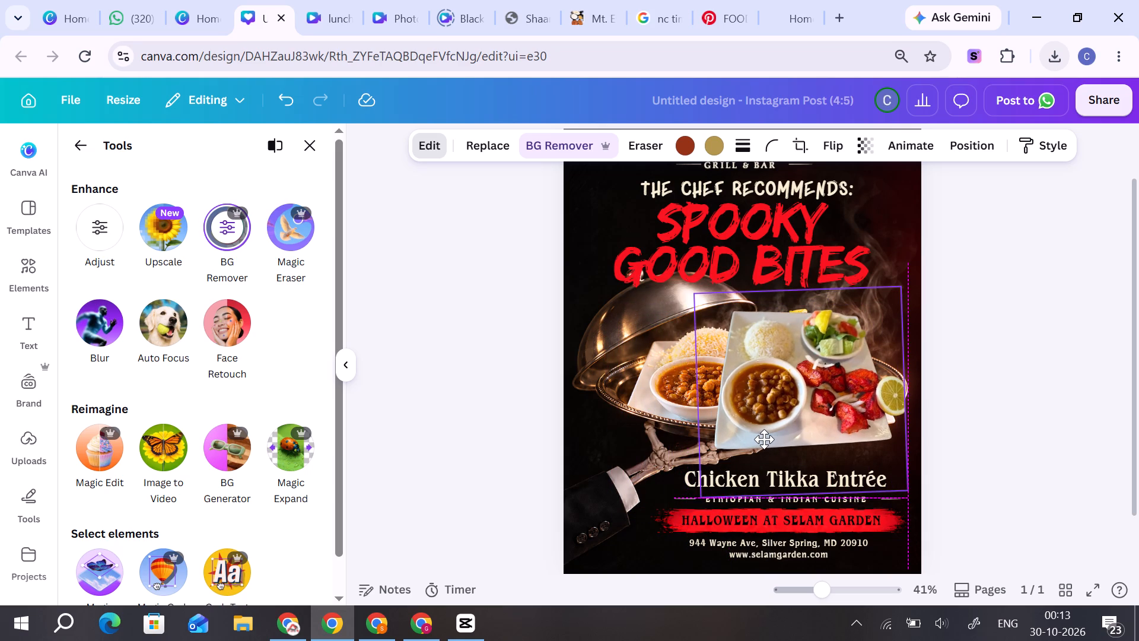
left_click_drag(764, 439, 746, 440)
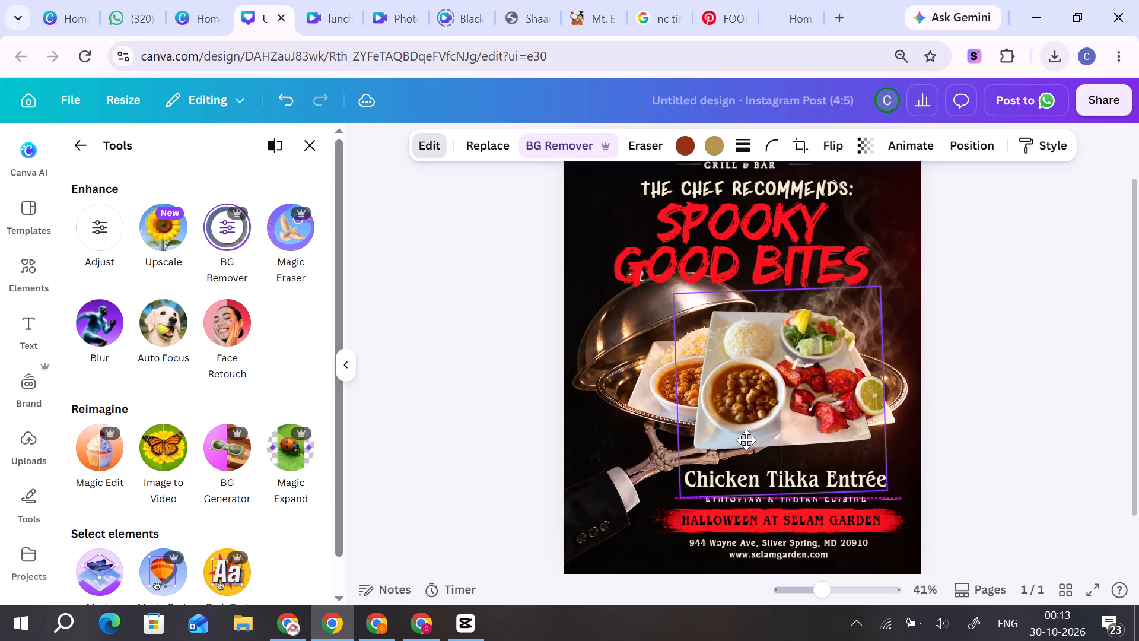
left_click_drag(746, 440, 656, 496)
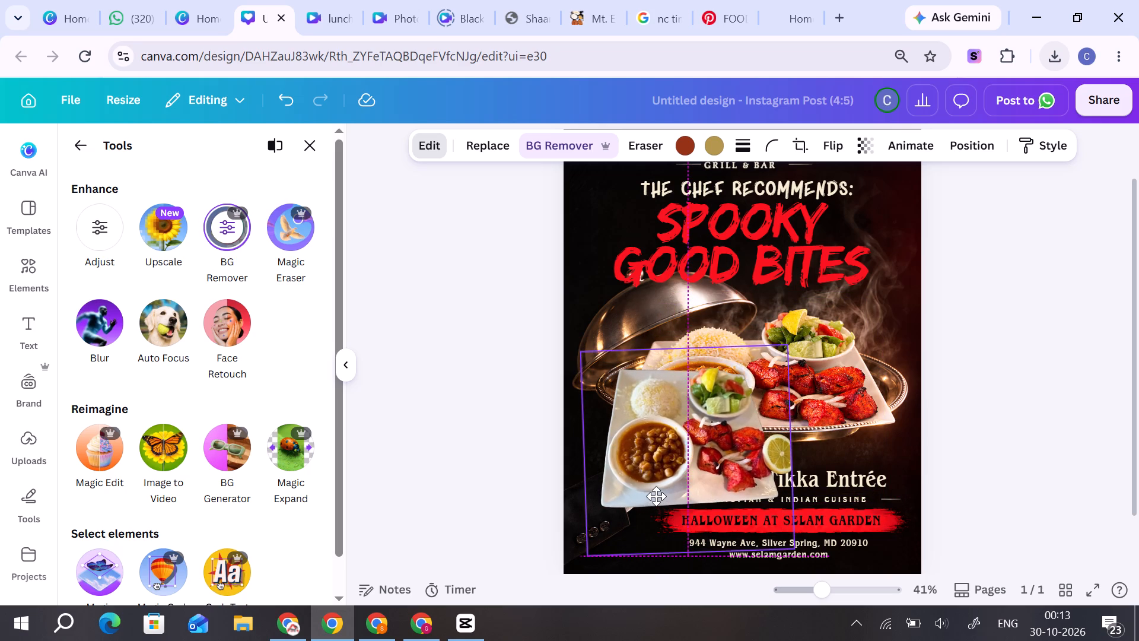
left_click_drag(656, 496, 685, 457)
Crop the empty area off the bottom of the plate cutout's frame.
left_click_drag(715, 508, 720, 487)
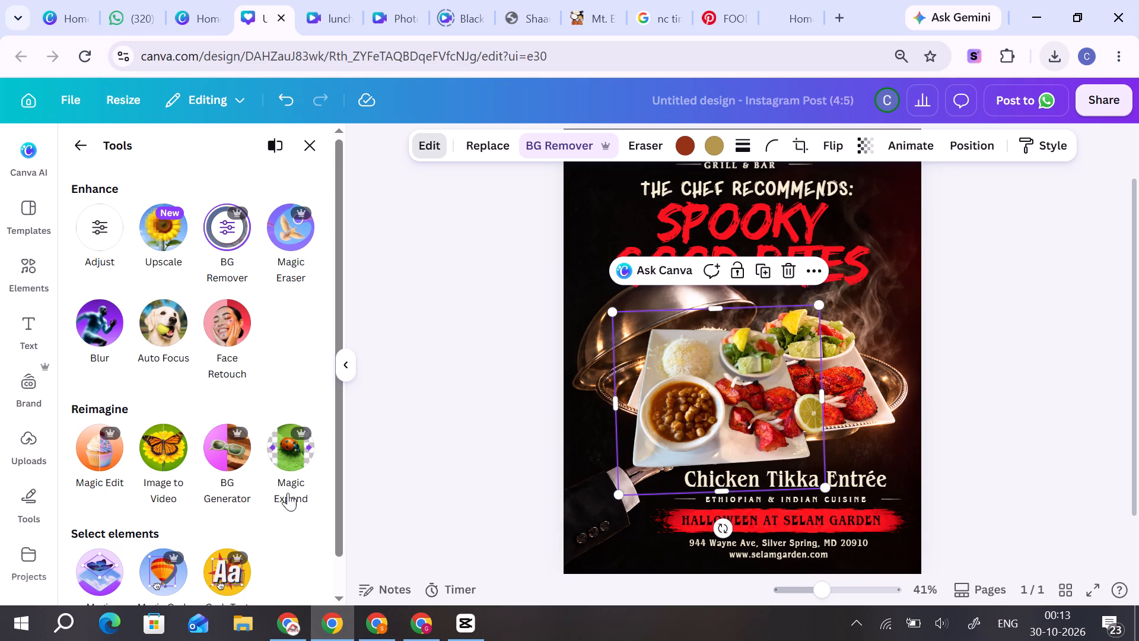
Look through the photo editing tools and the list of installed apps for one to use on the plate cutout.
scroll(100, 531, "down", 2)
scroll(100, 531, "up", 3)
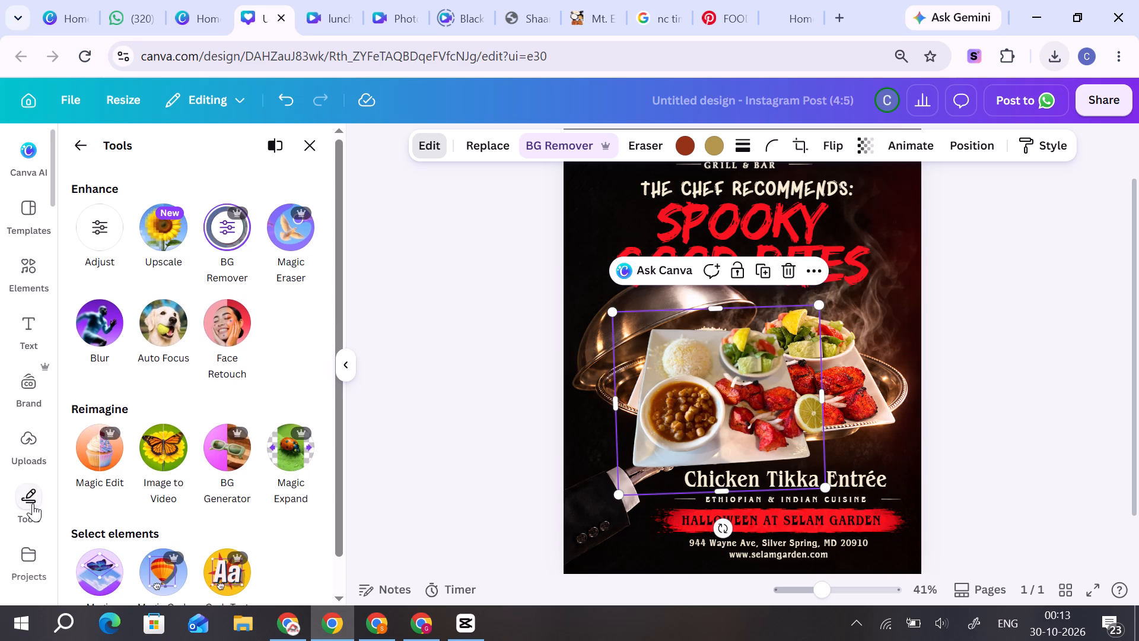
left_click(24, 264)
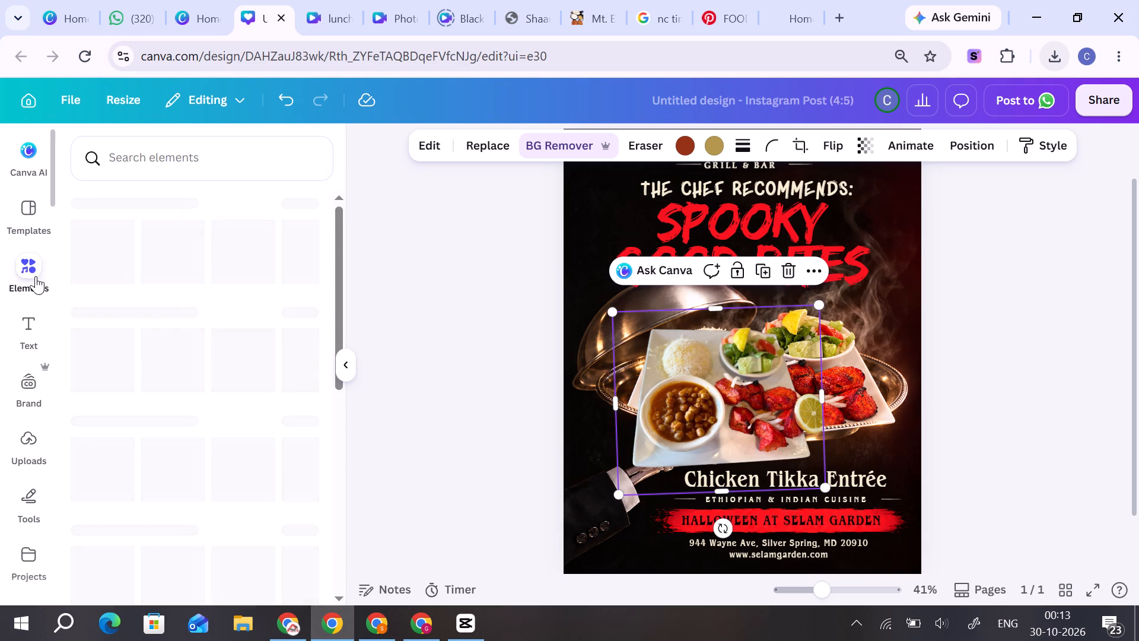
scroll(18, 449, "down", 1)
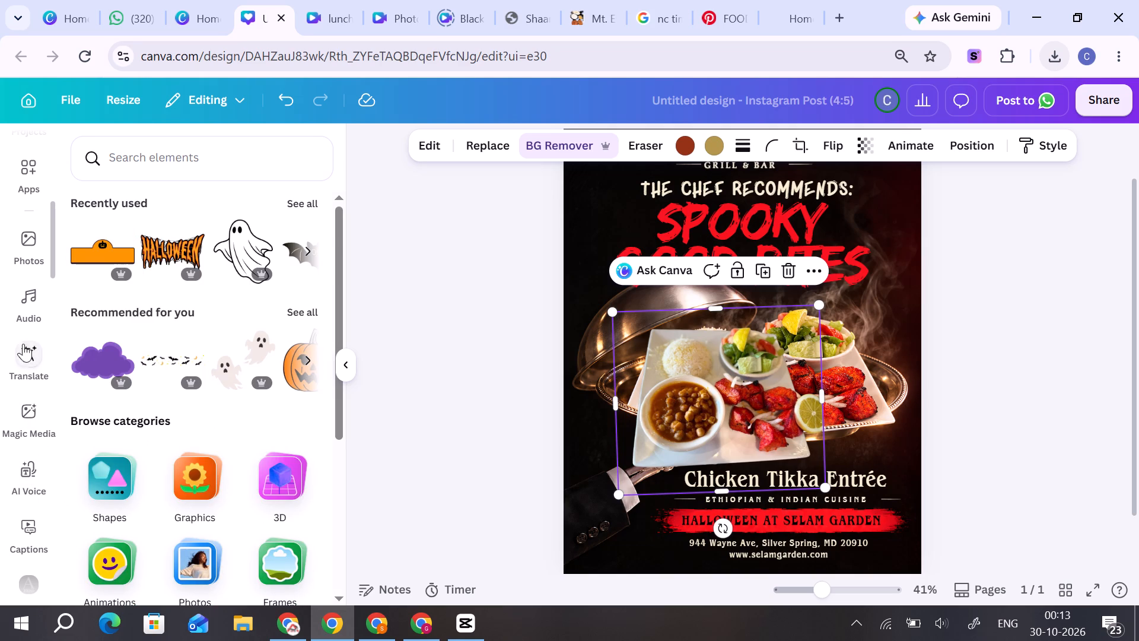
scroll(27, 336, "down", 1)
scroll(34, 431, "down", 3)
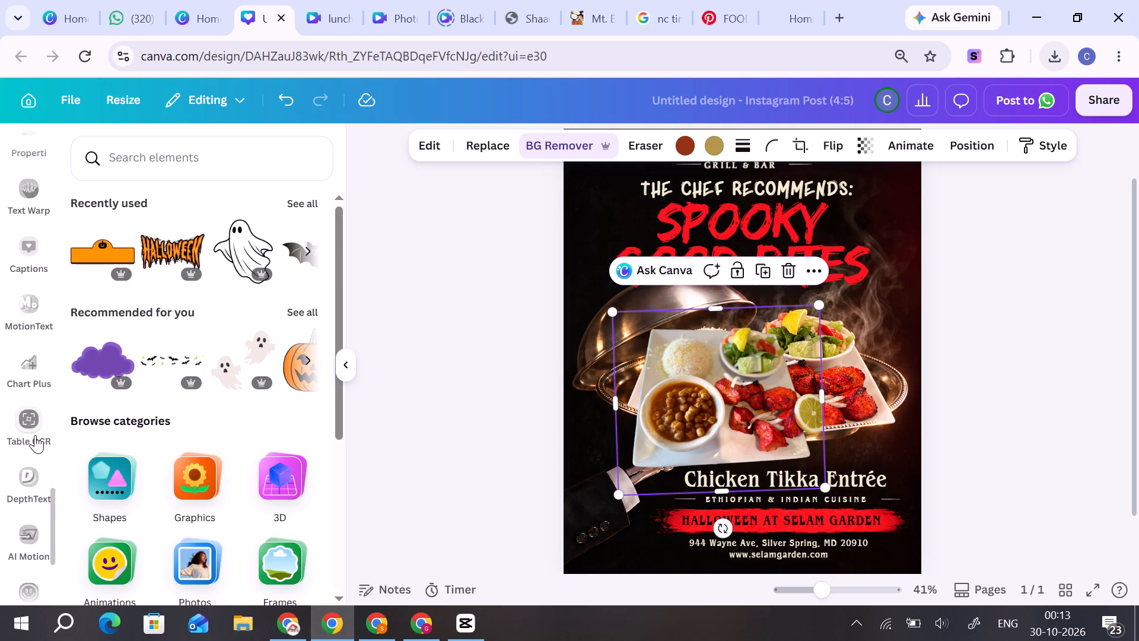
scroll(35, 435, "down", 2)
scroll(31, 458, "up", 4)
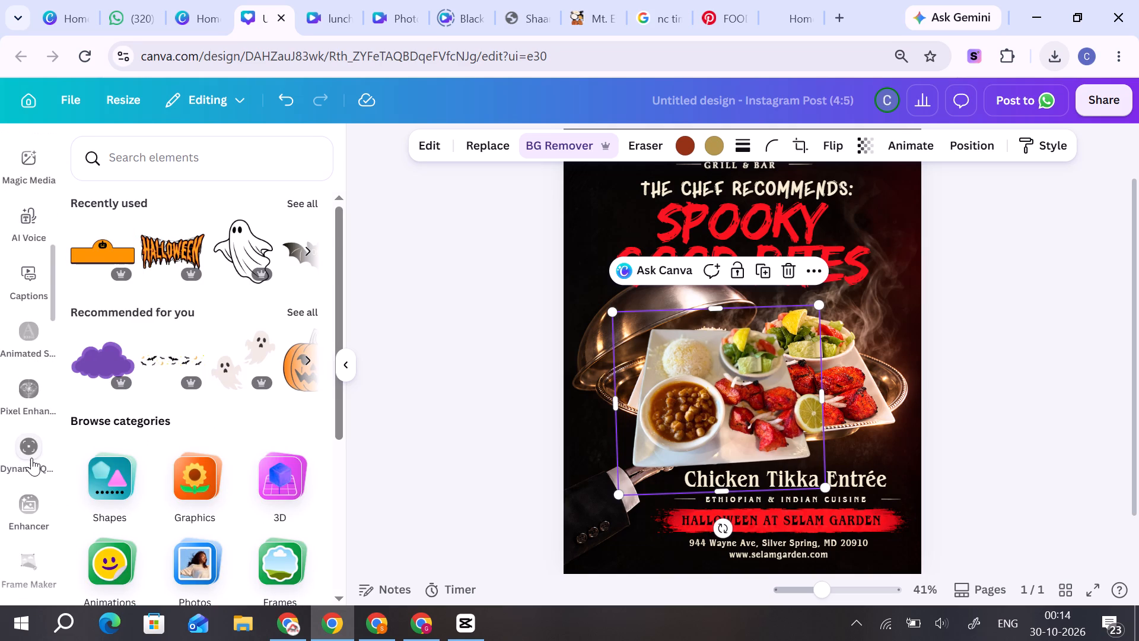
scroll(31, 458, "up", 2)
scroll(31, 458, "down", 1)
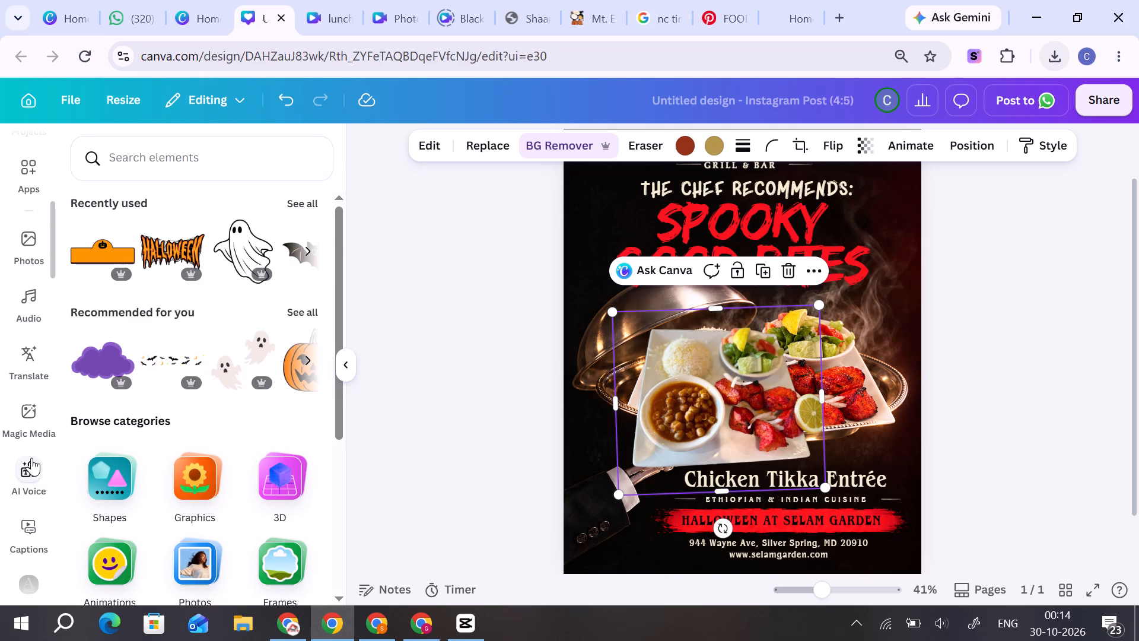
Browse the Canva apps catalogue, including the recommended apps and the category listings, for a suitable app.
left_click(27, 199)
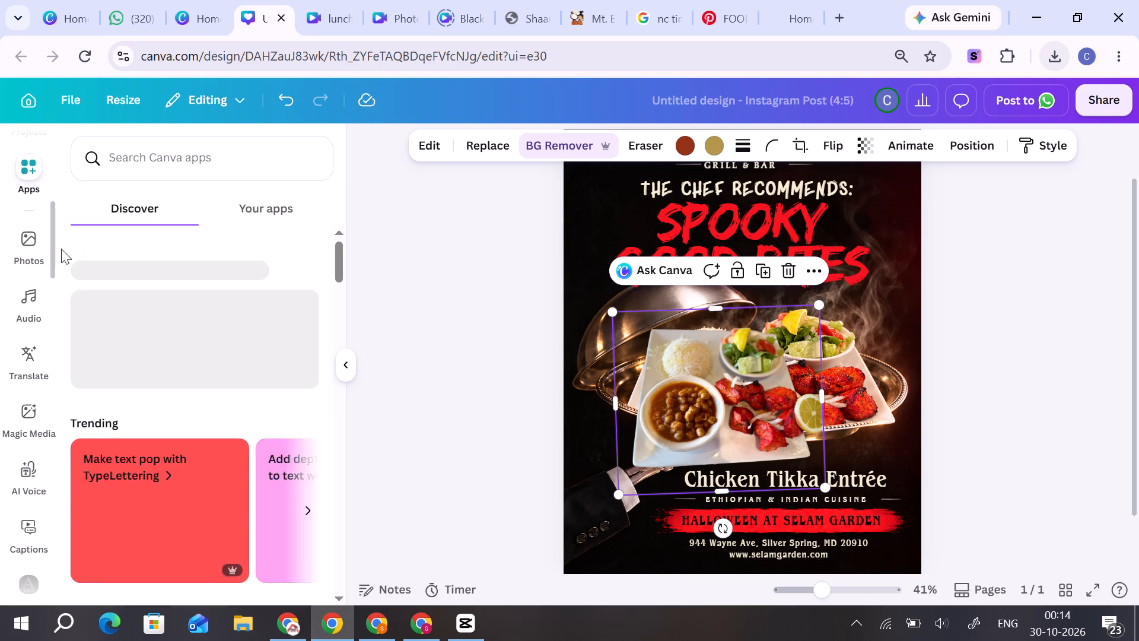
scroll(209, 408, "down", 1)
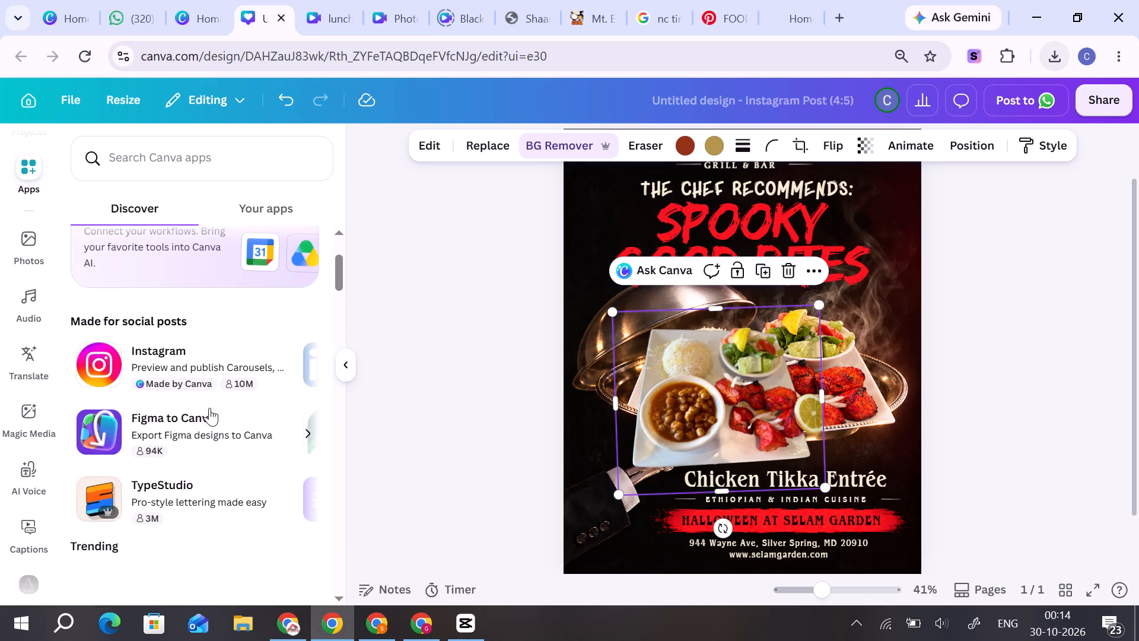
scroll(212, 417, "down", 2)
scroll(212, 417, "up", 1)
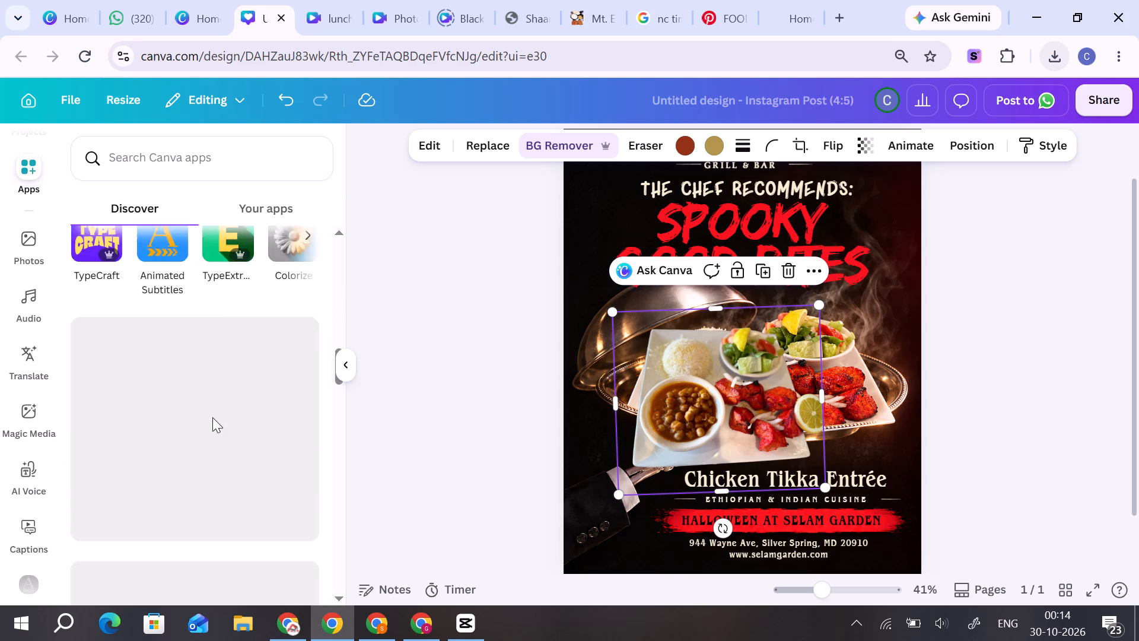
scroll(247, 461, "down", 1)
scroll(296, 397, "up", 1)
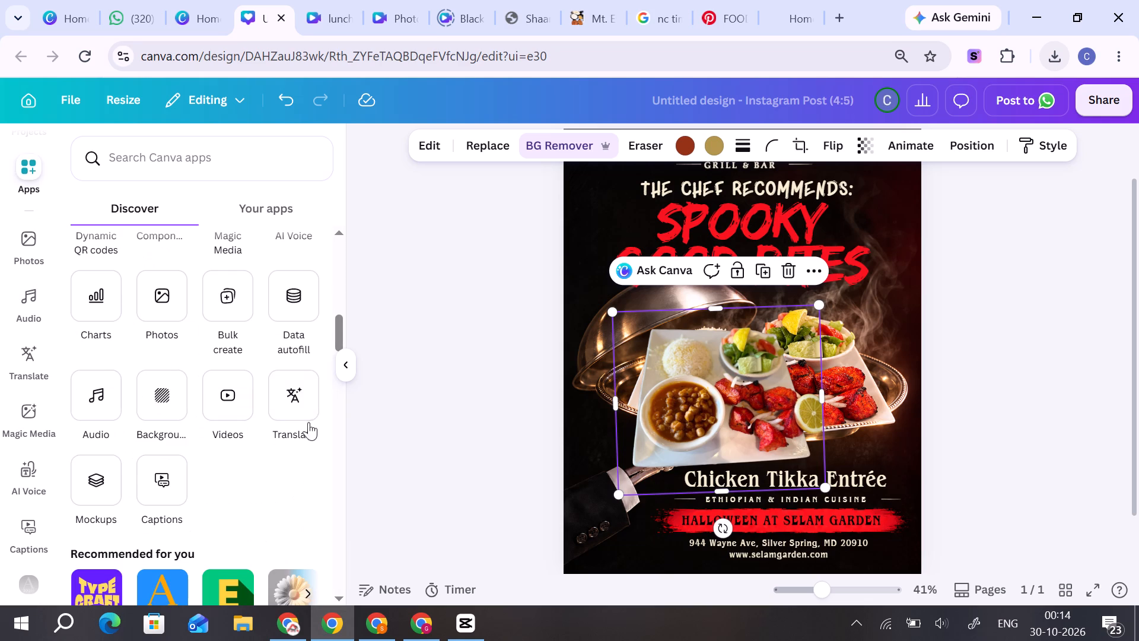
left_click_drag(345, 321, 346, 354)
left_click(313, 260)
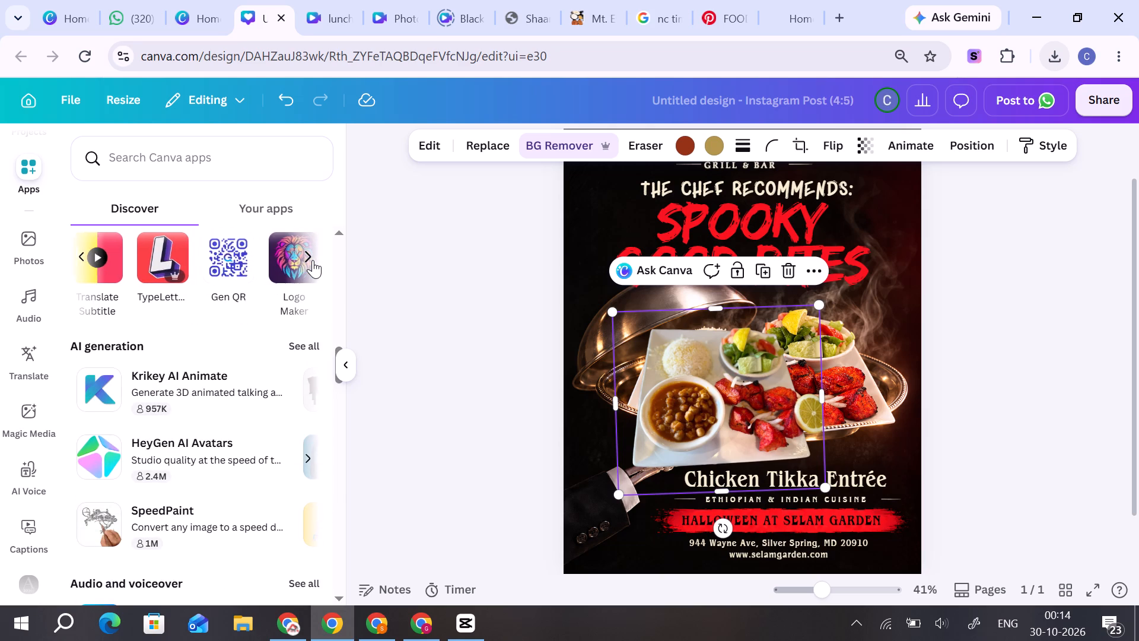
left_click(313, 260)
scroll(258, 385, "down", 1)
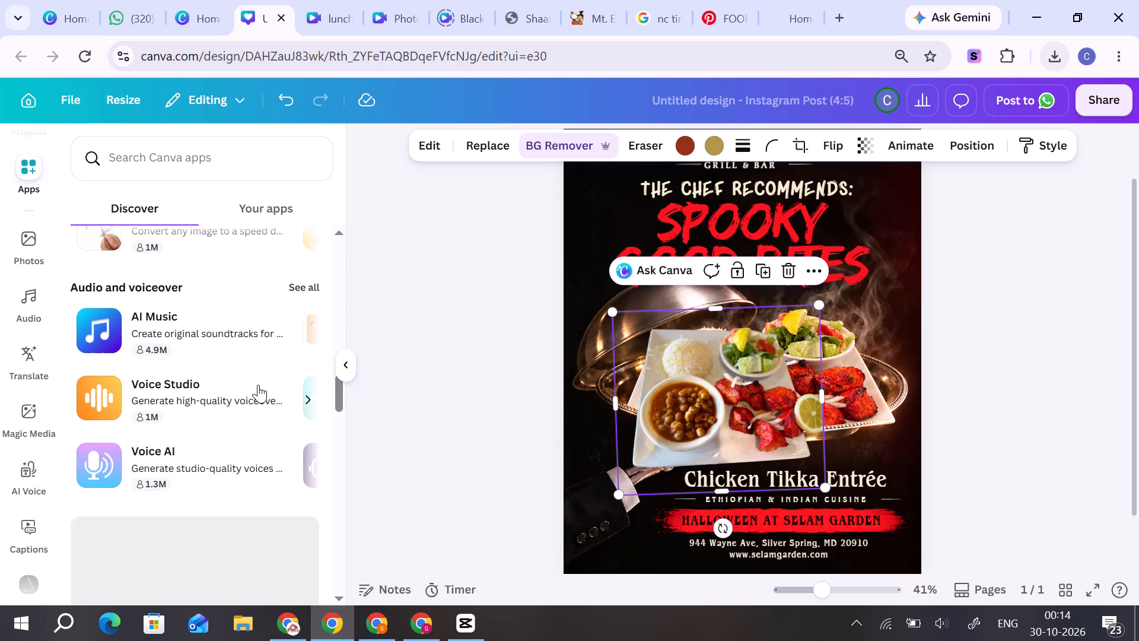
scroll(258, 385, "down", 1)
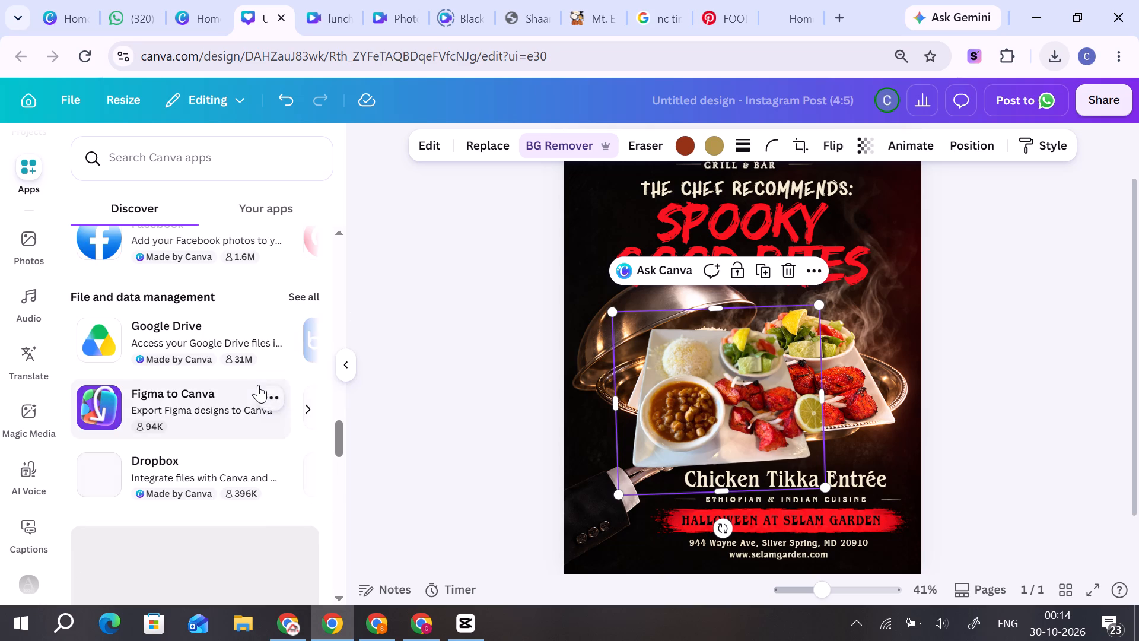
scroll(258, 385, "down", 1)
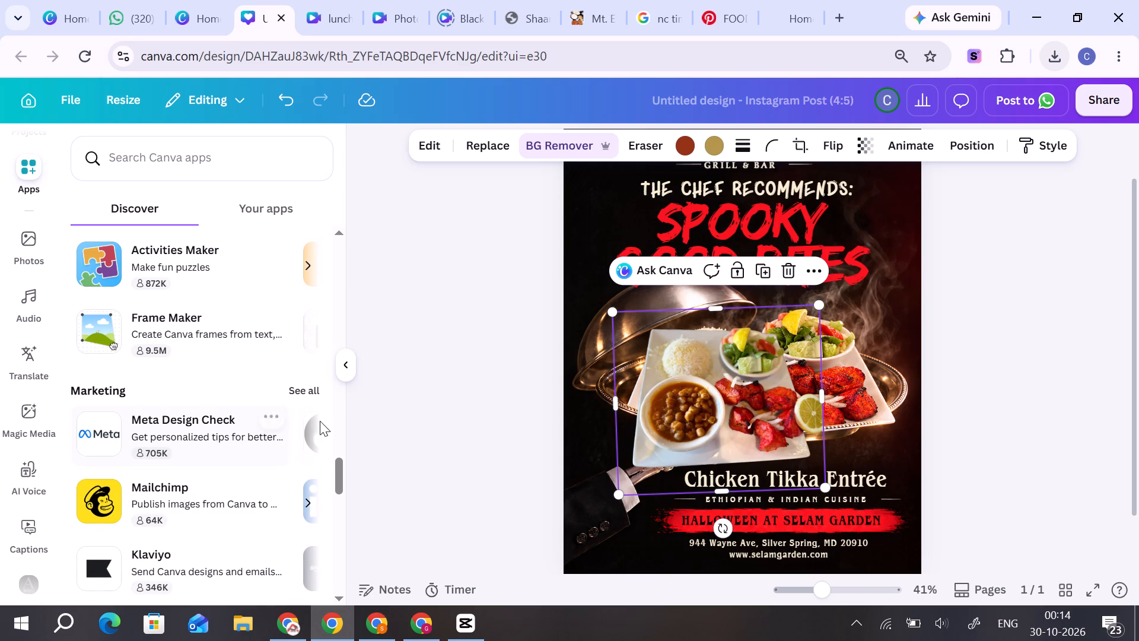
Look through the remaining categories of the Canva apps catalogue for an app to use on the plate cutout.
scroll(276, 463, "down", 2)
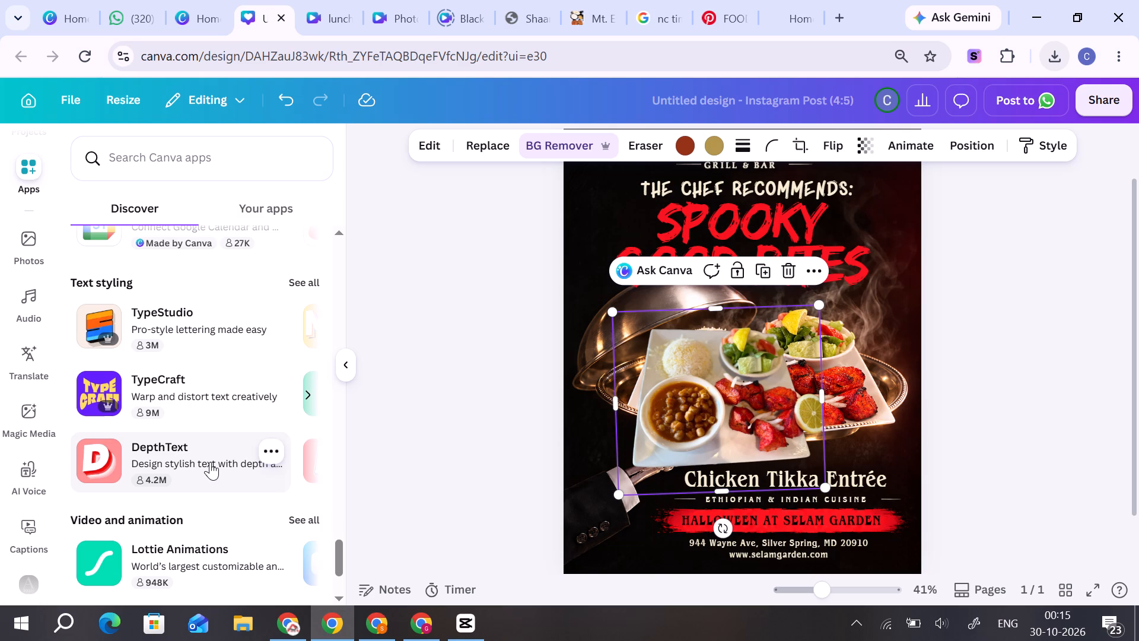
scroll(263, 511, "down", 1)
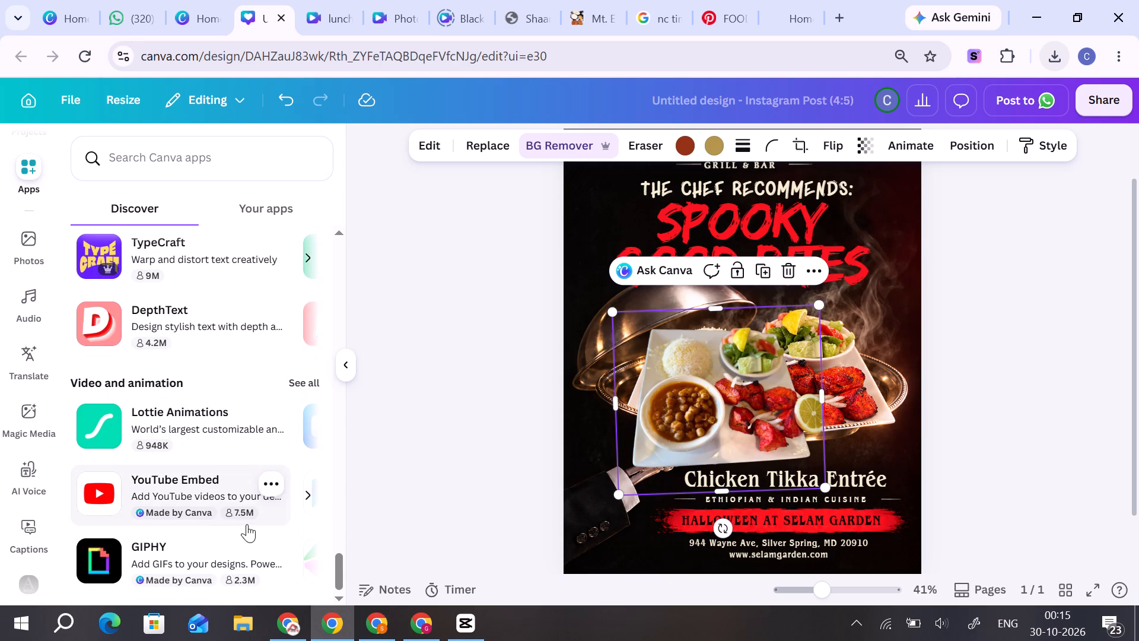
scroll(222, 525, "down", 2)
scroll(211, 534, "up", 4)
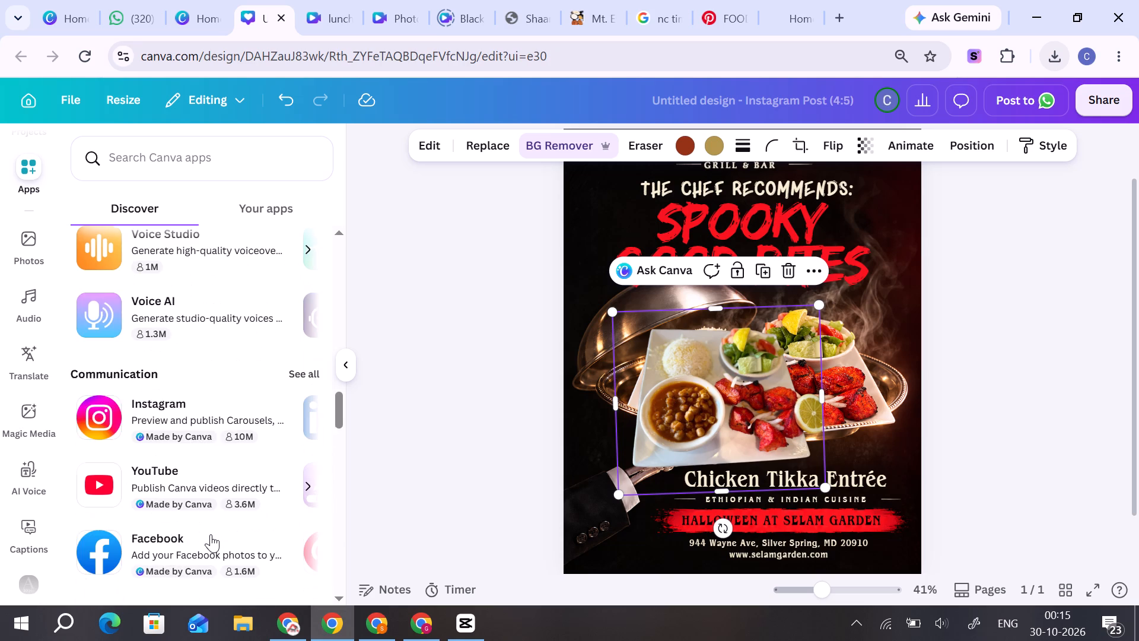
scroll(211, 534, "up", 6)
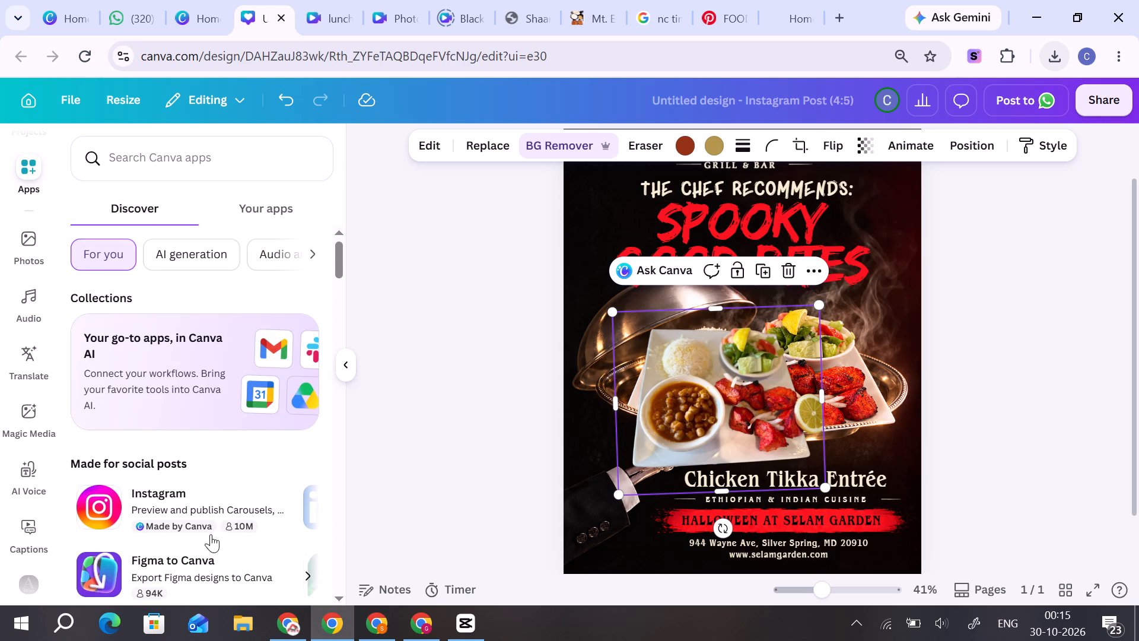
scroll(226, 475, "up", 3)
scroll(244, 390, "down", 2)
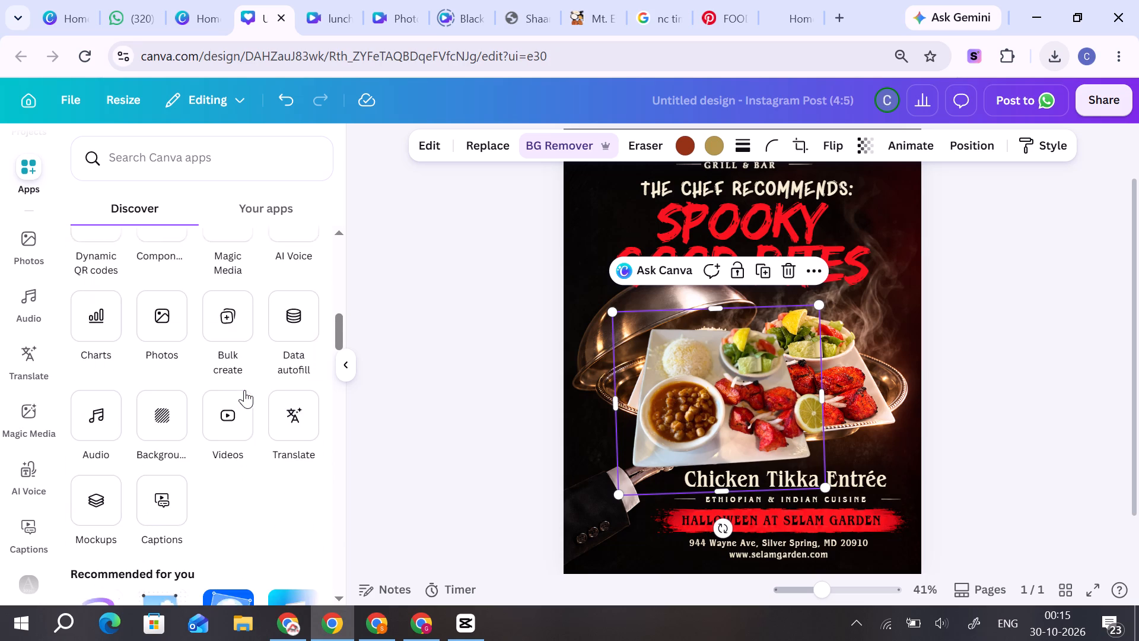
scroll(245, 461, "down", 3)
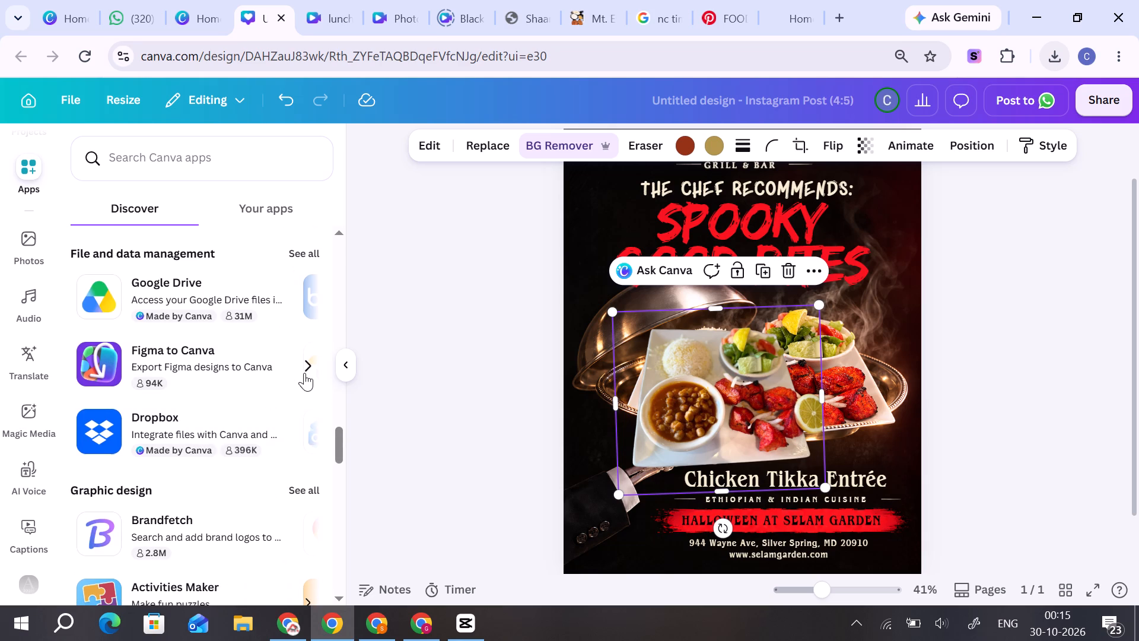
scroll(285, 468, "down", 1)
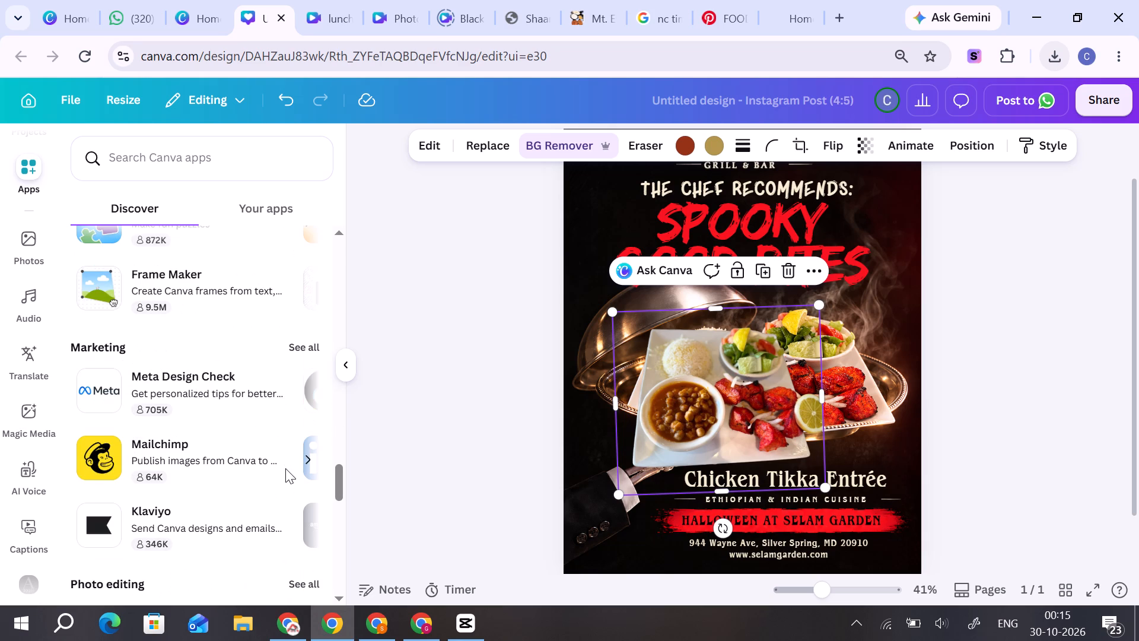
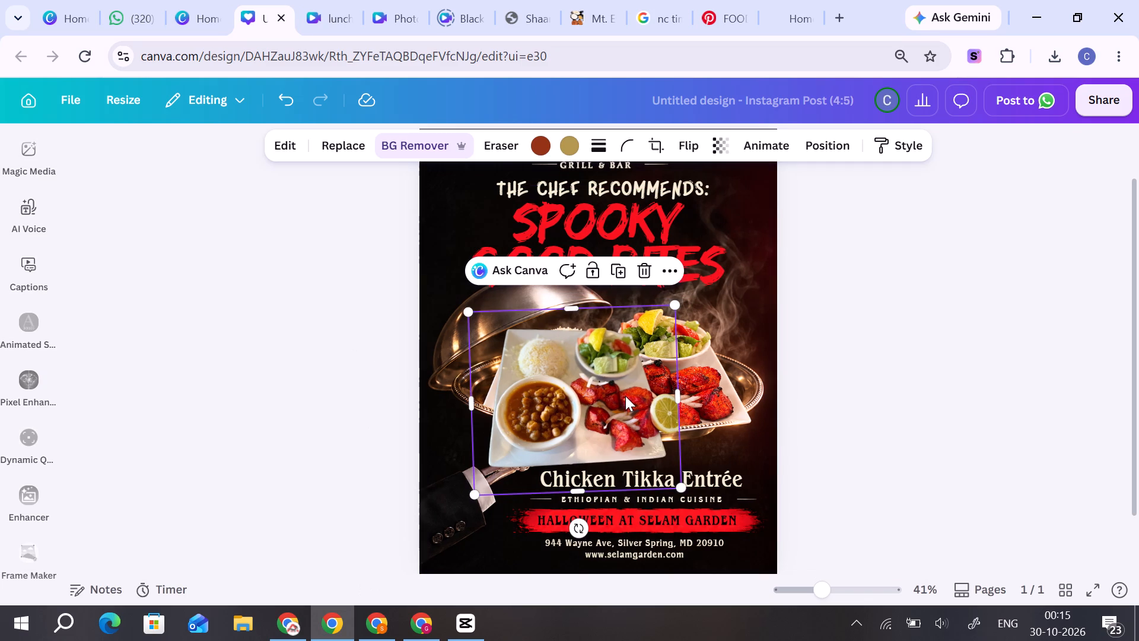
Delete the plate cutout lying over the serving tray.
left_click(647, 272)
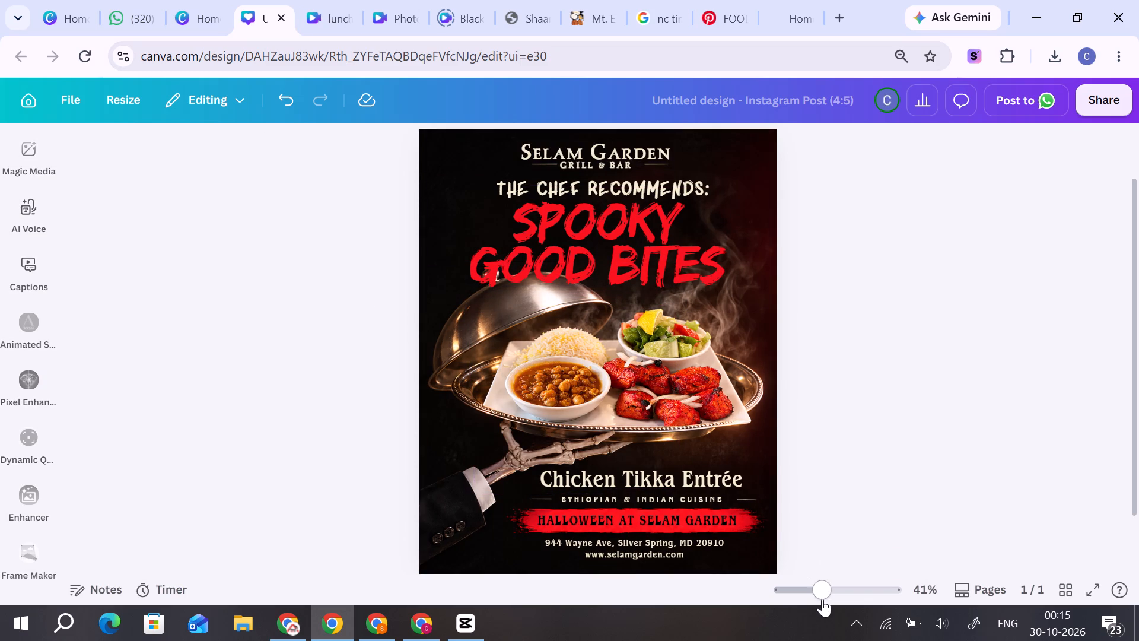
Change the SPOOKY GOOD BITES headline to the Shlop font and scale its text box up slightly.
left_click_drag(813, 591, 851, 596)
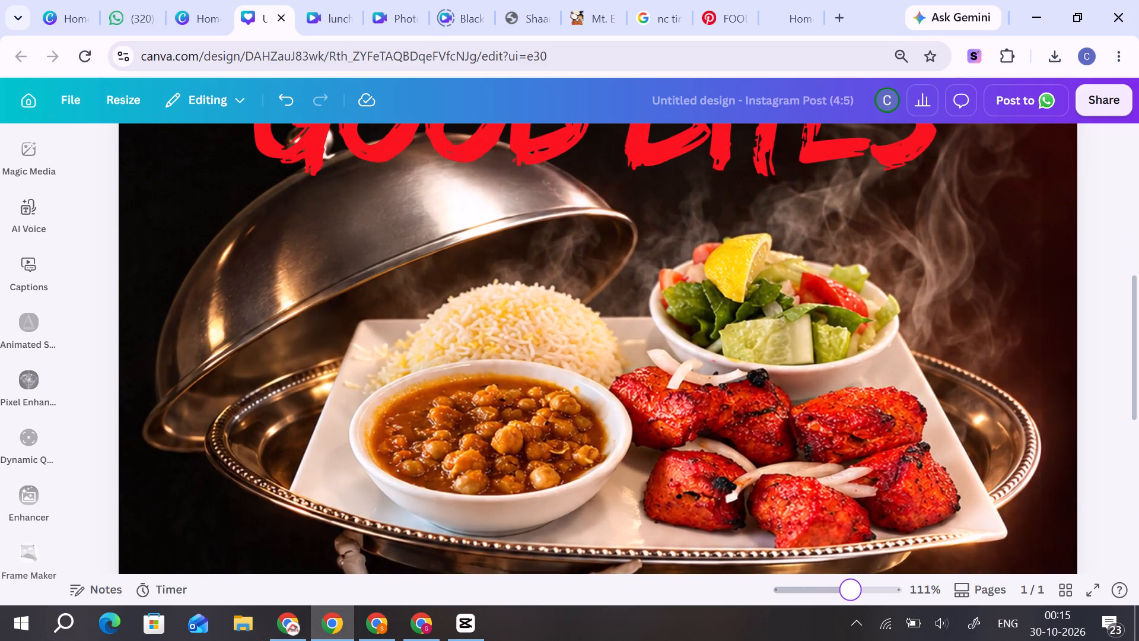
left_click_drag(851, 596, 852, 597)
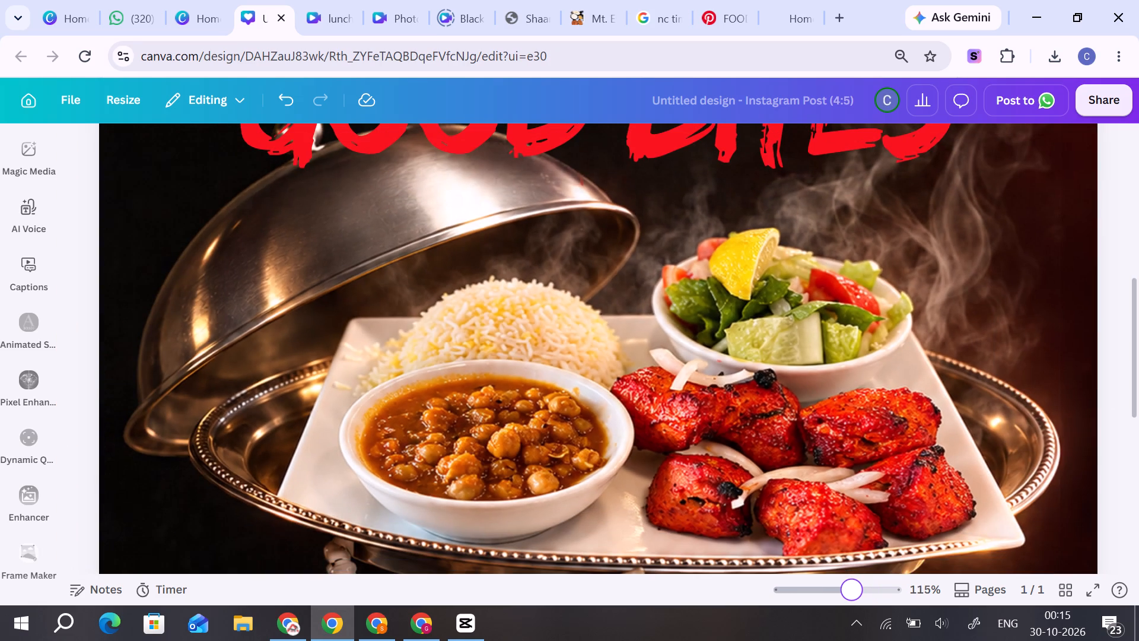
left_click_drag(852, 597, 843, 603)
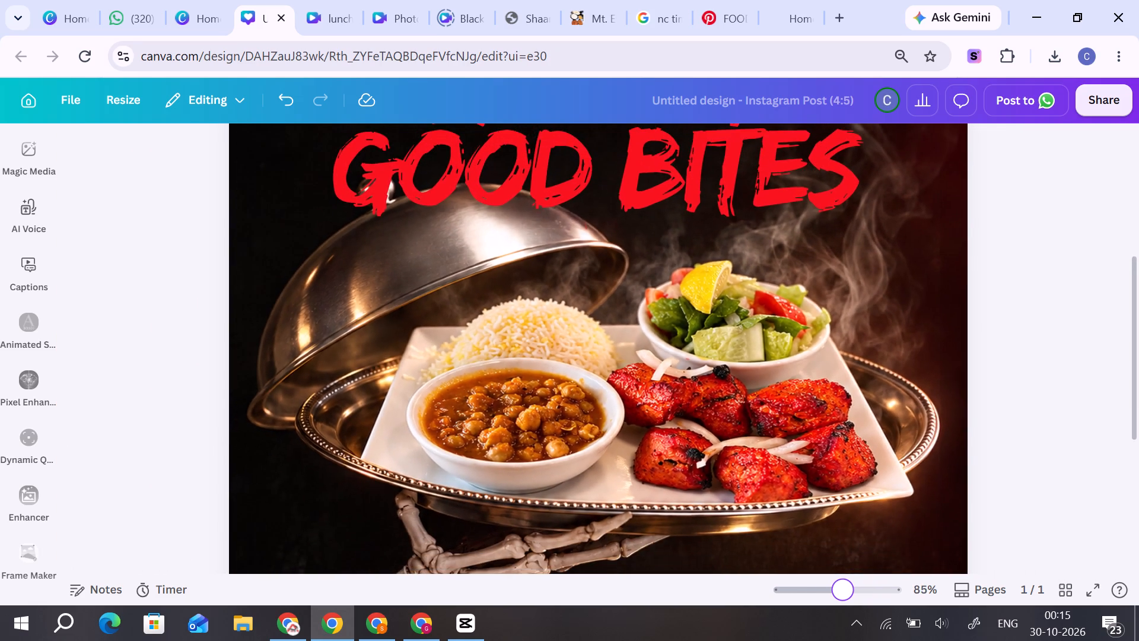
left_click_drag(843, 603, 830, 617)
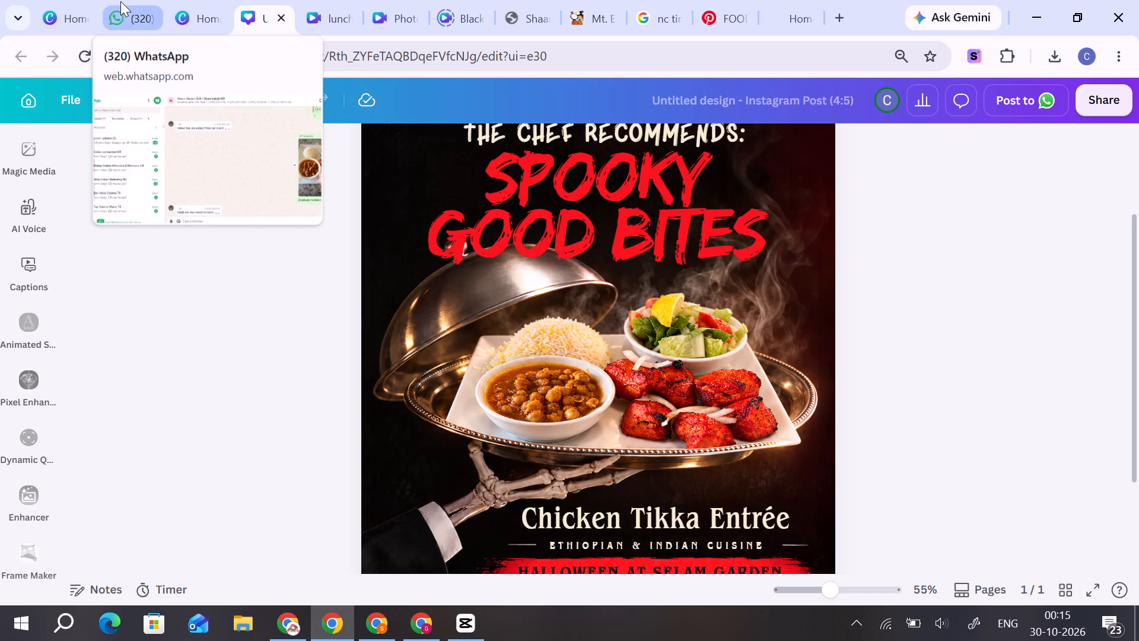
left_click(581, 206)
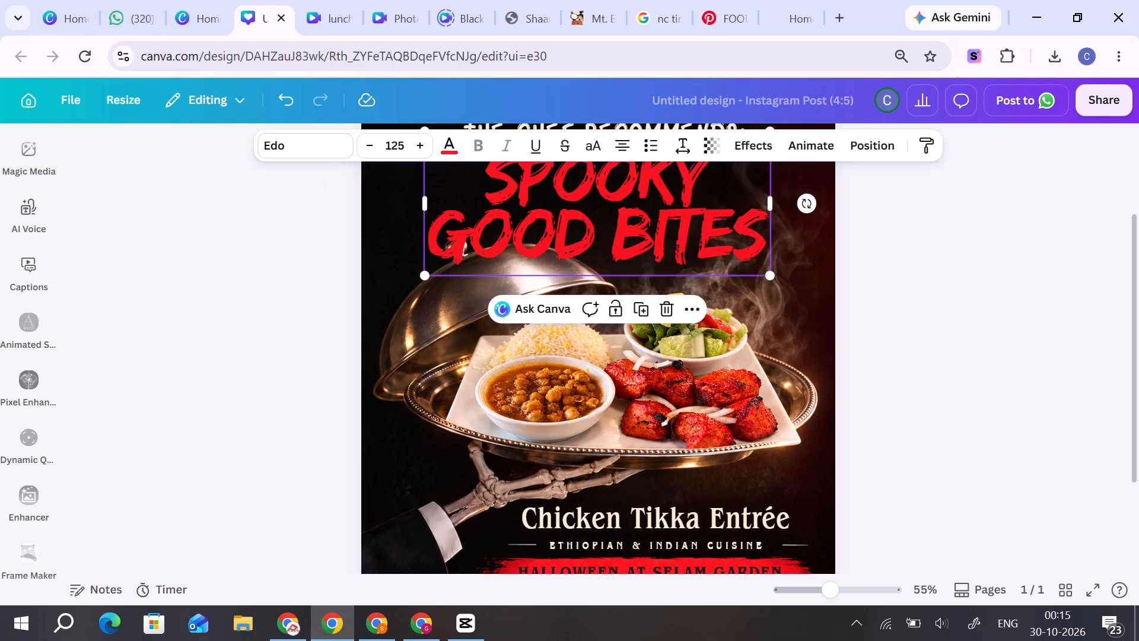
left_click(319, 153)
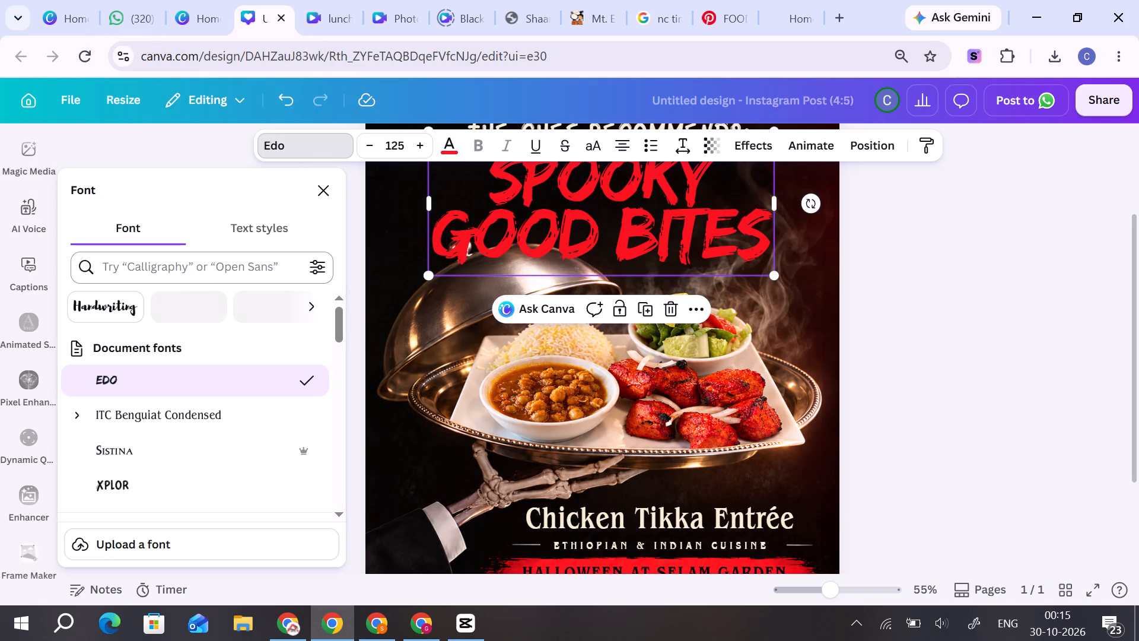
scroll(176, 488, "down", 1)
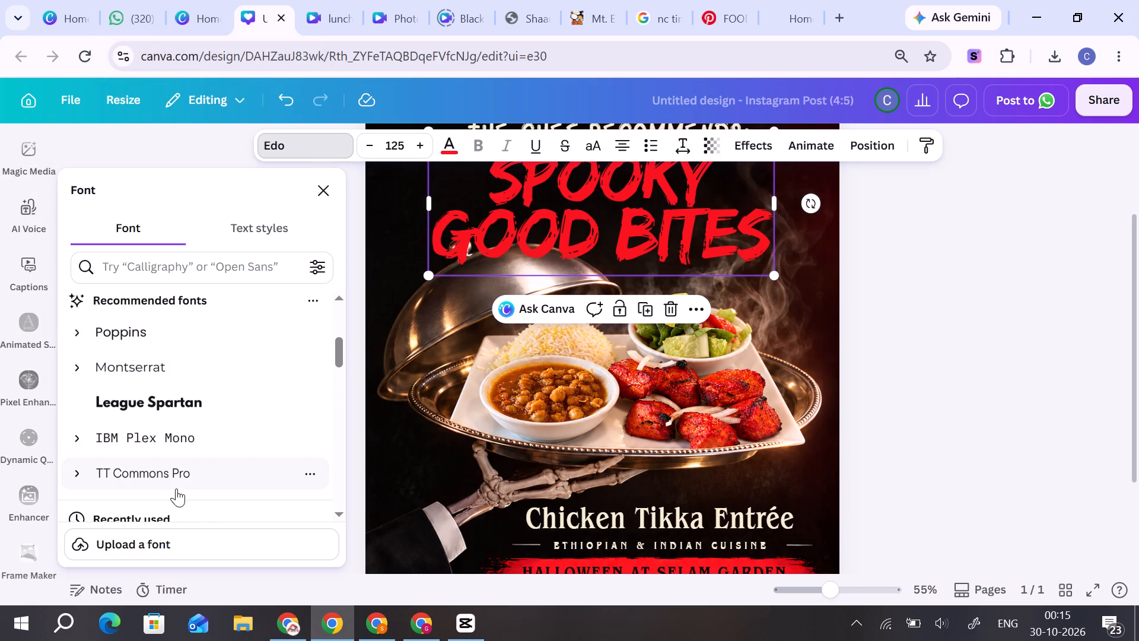
scroll(176, 488, "down", 1)
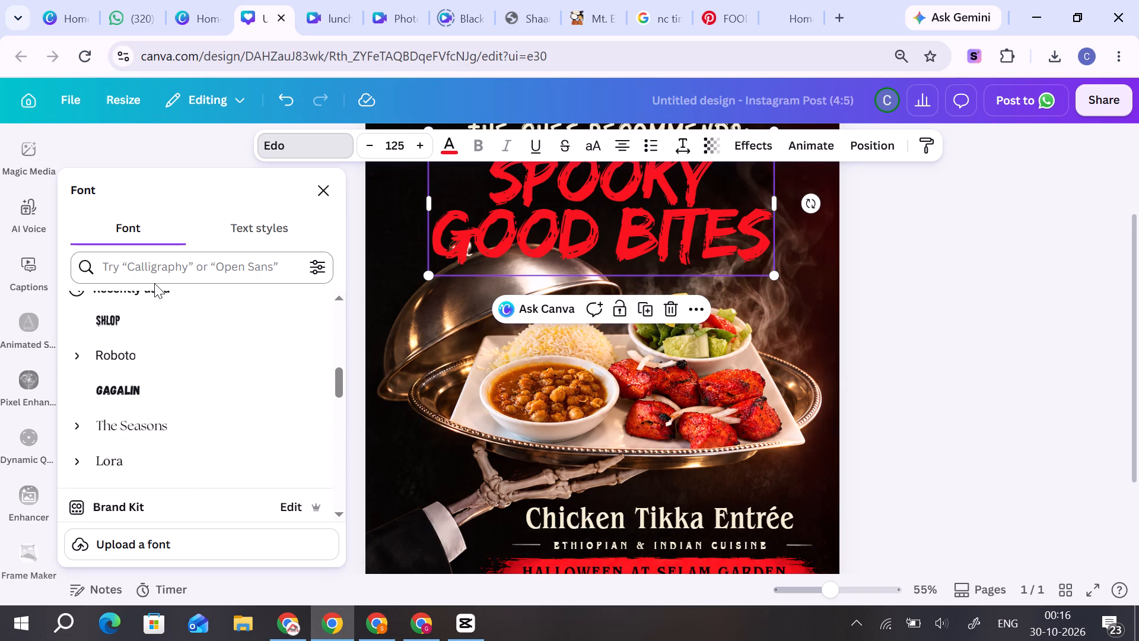
left_click(117, 322)
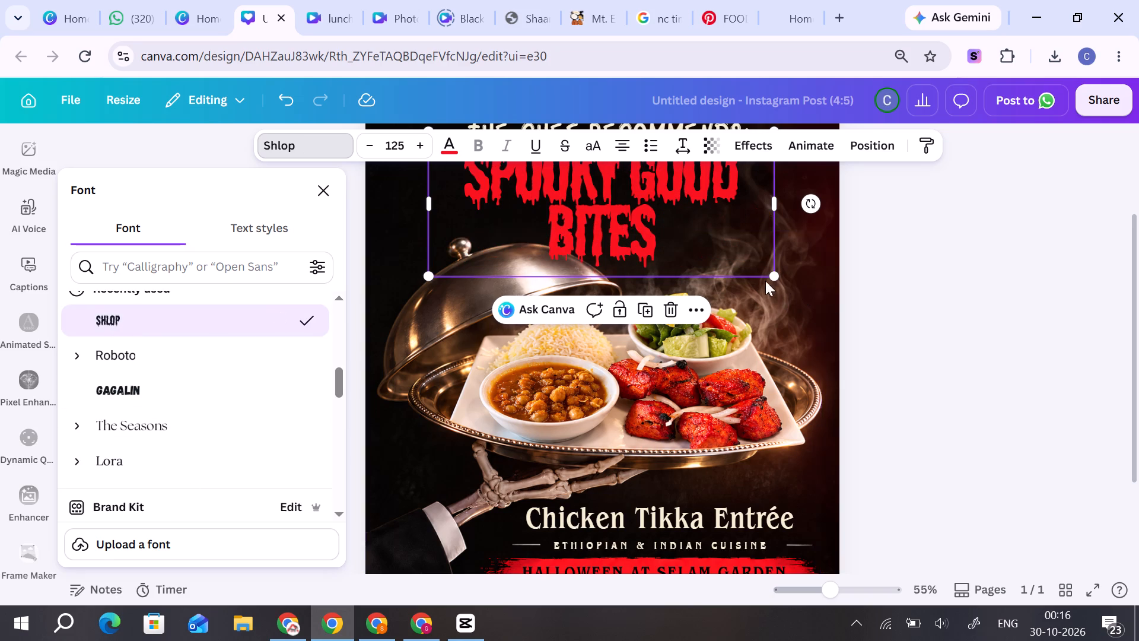
left_click_drag(1138, 305, 1134, 261)
left_click_drag(775, 350, 788, 360)
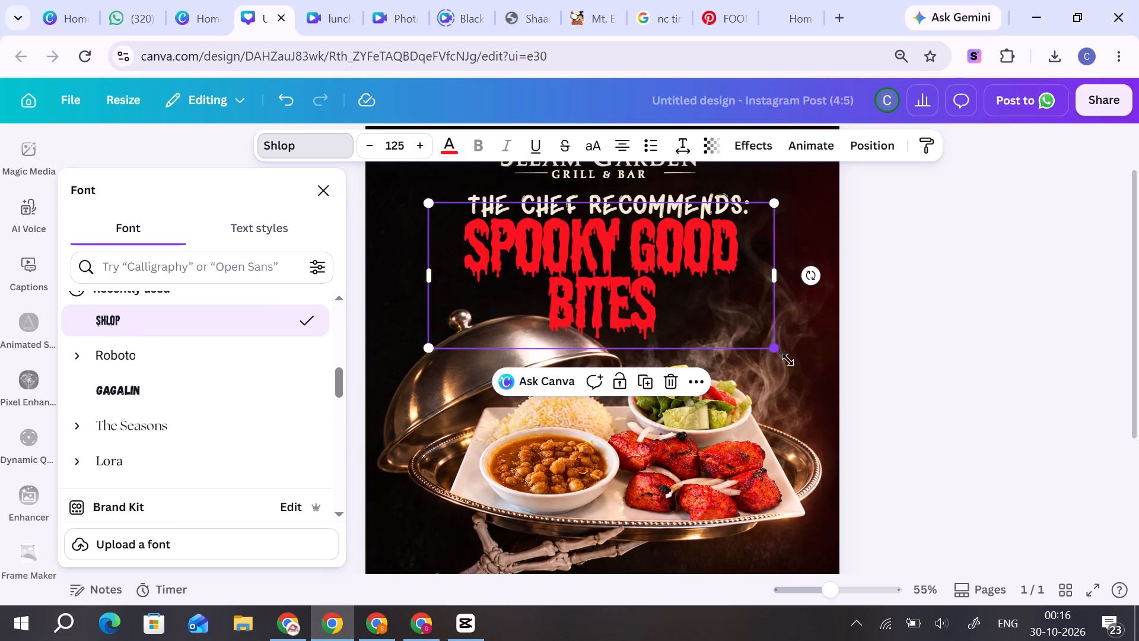
Scale the SPOOKY GOOD BITES headline up to a font size of about 161 and reposition it beneath THE CHEF RECOMMENDS line.
left_click_drag(788, 360, 866, 407)
left_click_drag(761, 342, 701, 349)
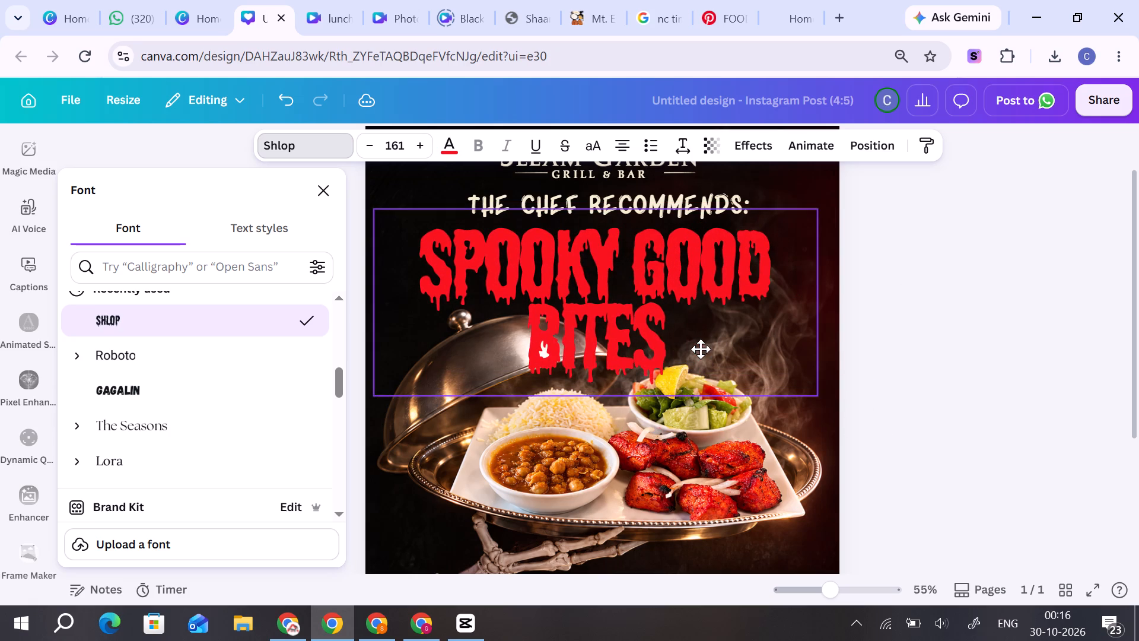
left_click_drag(701, 349, 698, 342)
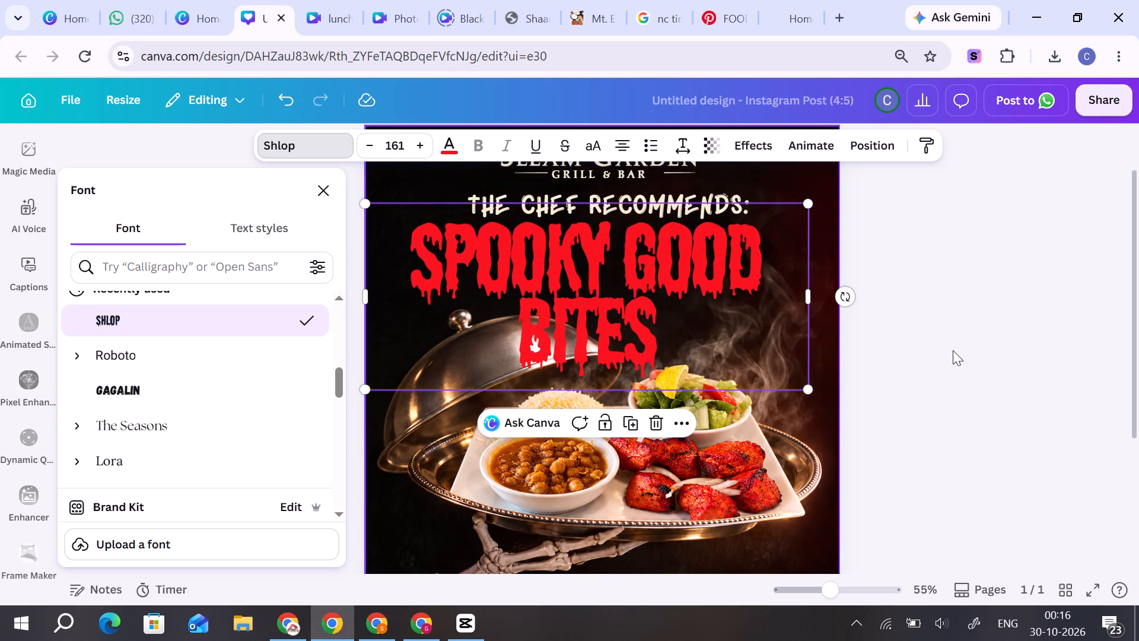
left_click(953, 350)
left_click(956, 350)
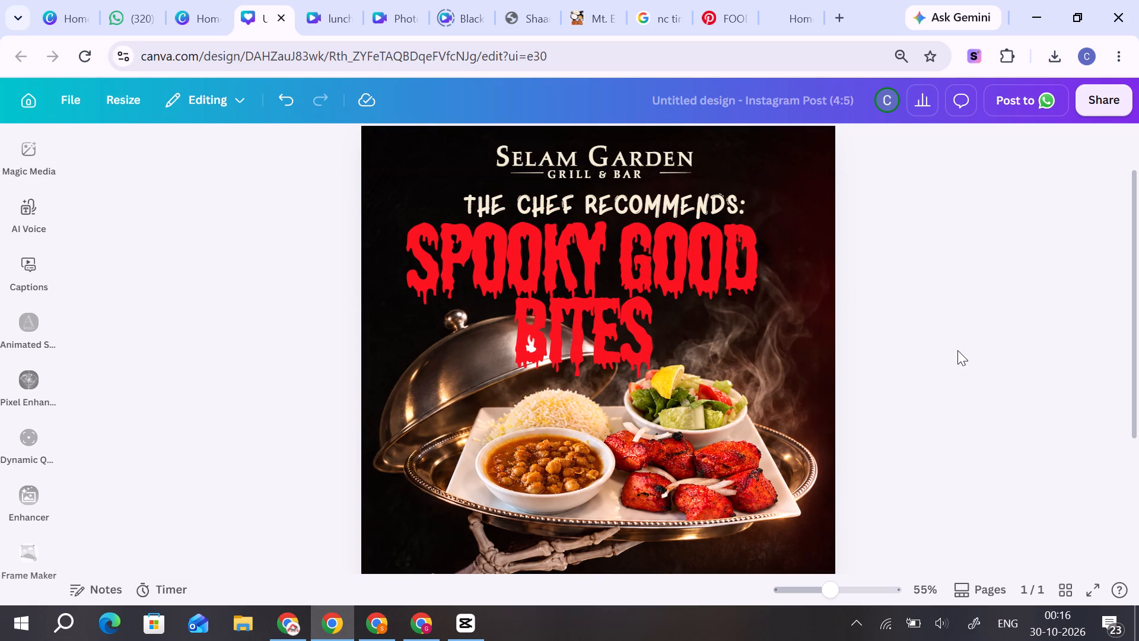
Enlarge the serving tray and skeleton hand image slightly to about 1,039 by 946, reaching the page's bottom edge.
scroll(957, 350, "down", 2)
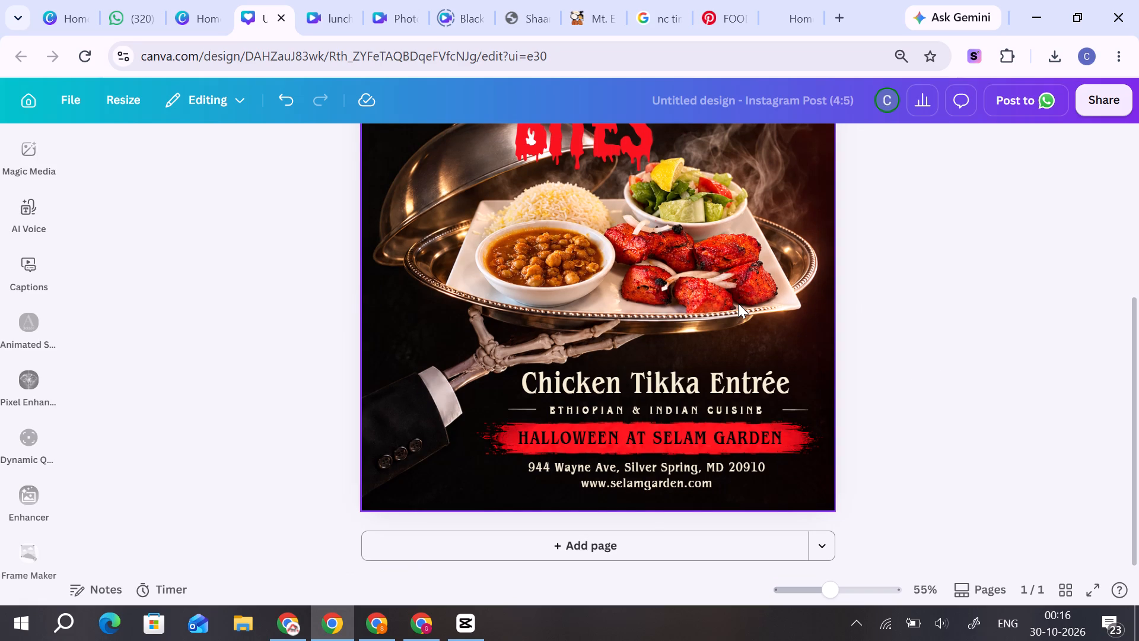
left_click(738, 303)
left_click(597, 503)
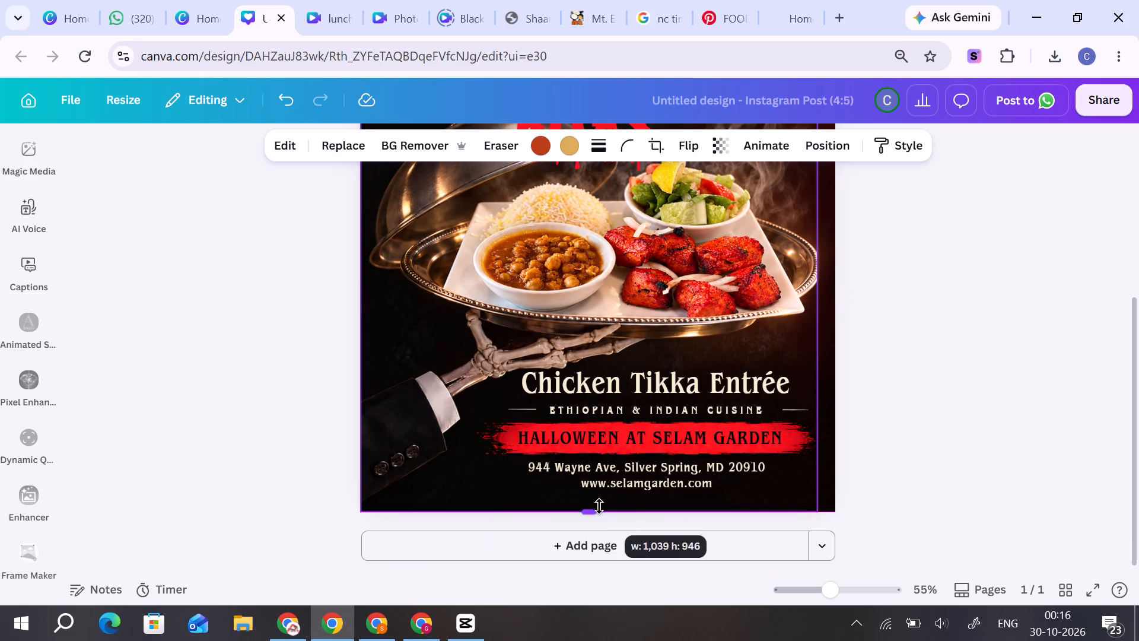
left_click(697, 287)
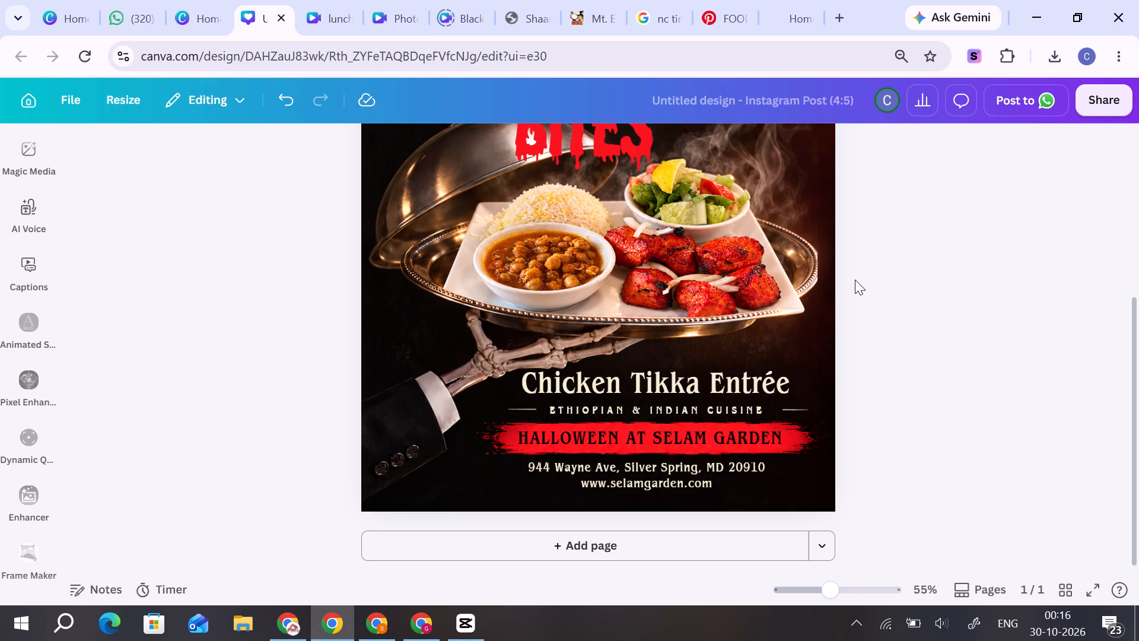
Look through the image editing options and the full tools list for the serving tray image.
left_click(766, 202)
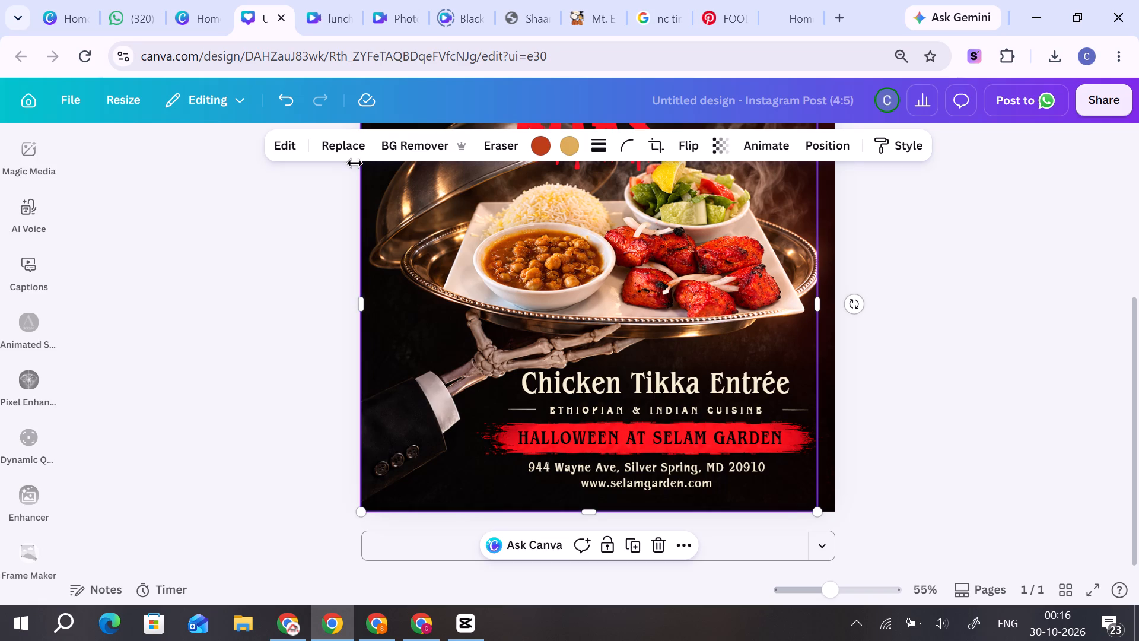
left_click(301, 144)
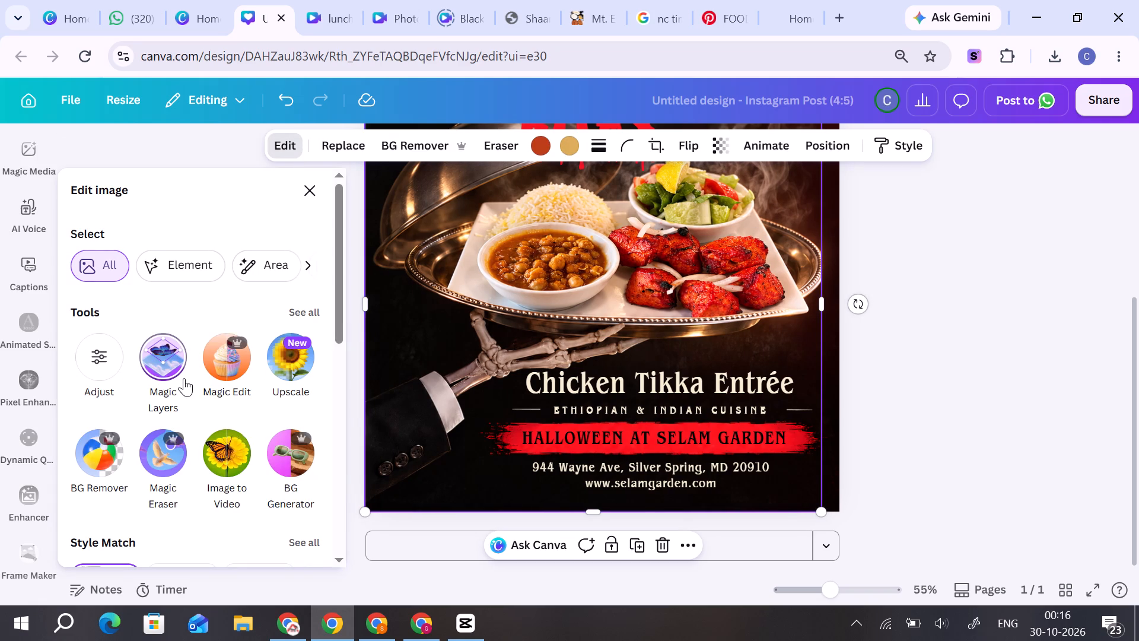
scroll(243, 410, "down", 1)
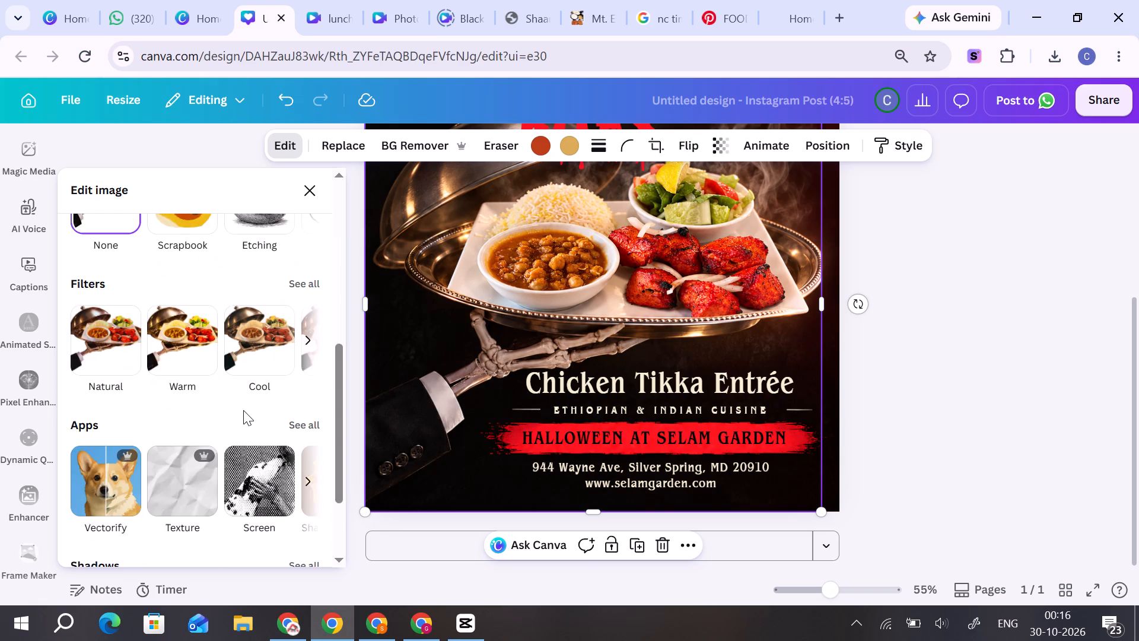
scroll(243, 410, "up", 1)
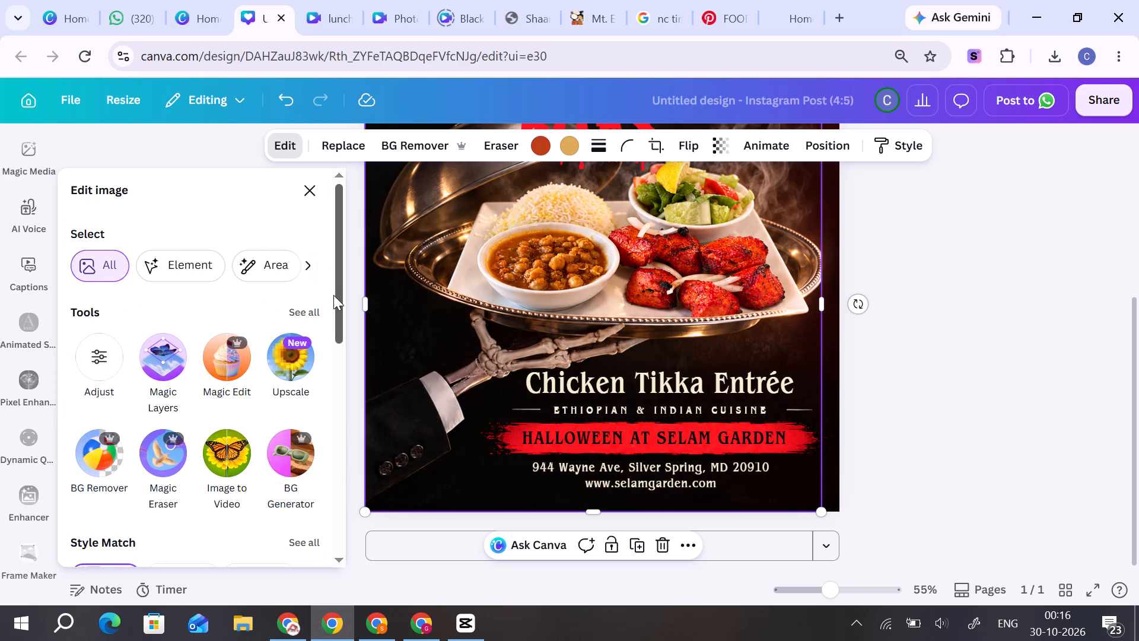
left_click_drag(336, 295, 339, 305)
left_click(304, 294)
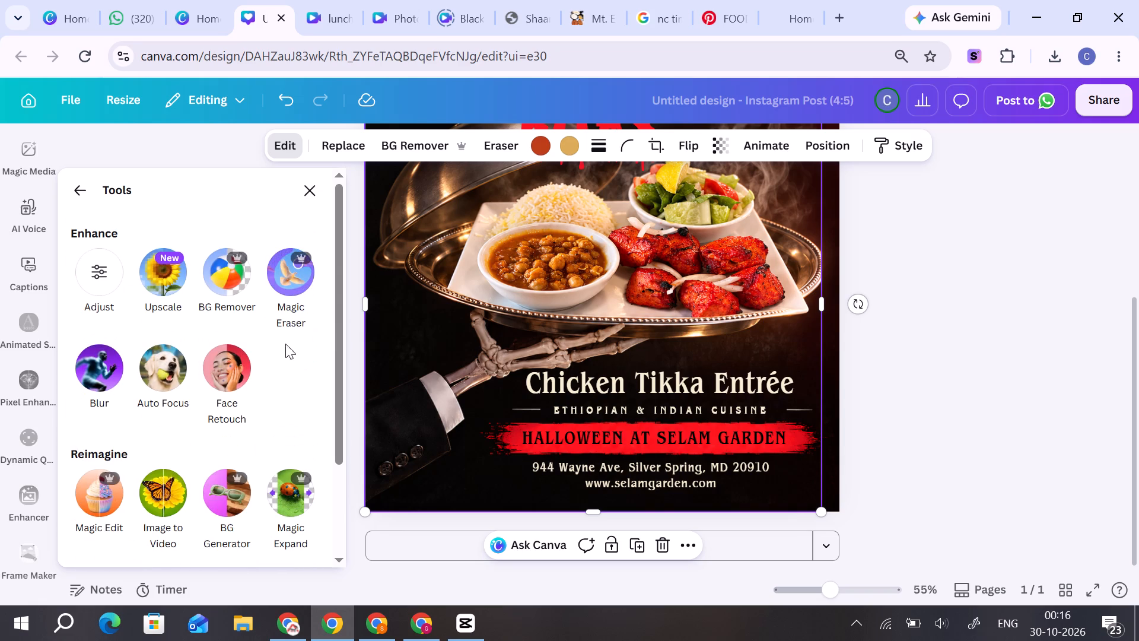
Use Magic Grab's Element selection on the tray image to mark the plate, rice, part of the salad and the chicken pieces.
scroll(281, 353, "down", 1)
left_click(161, 501)
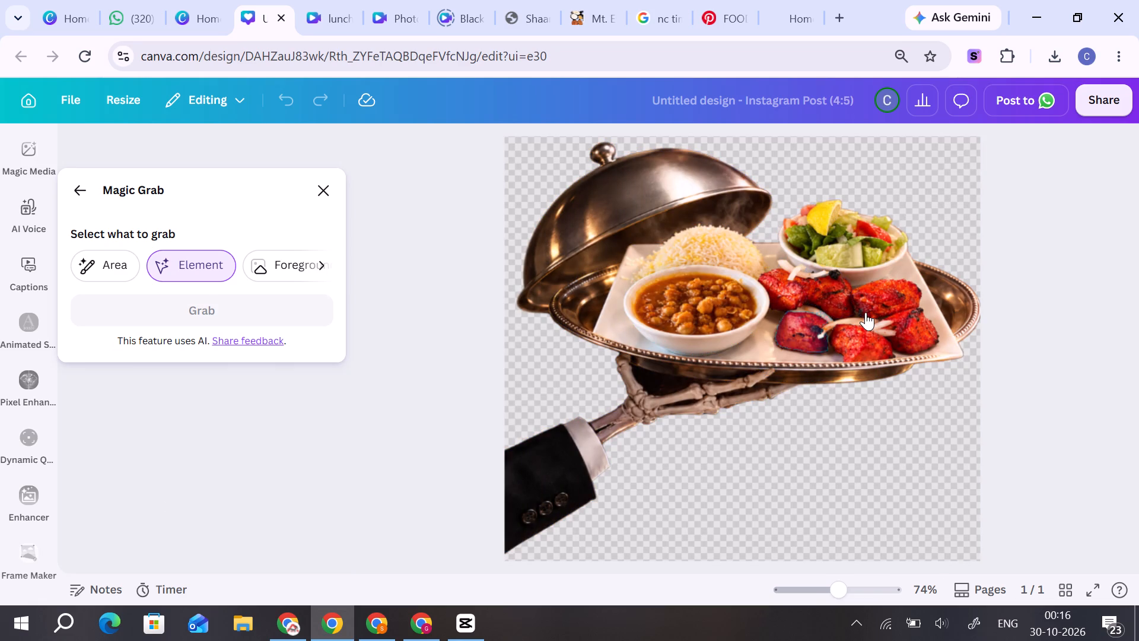
left_click(932, 315)
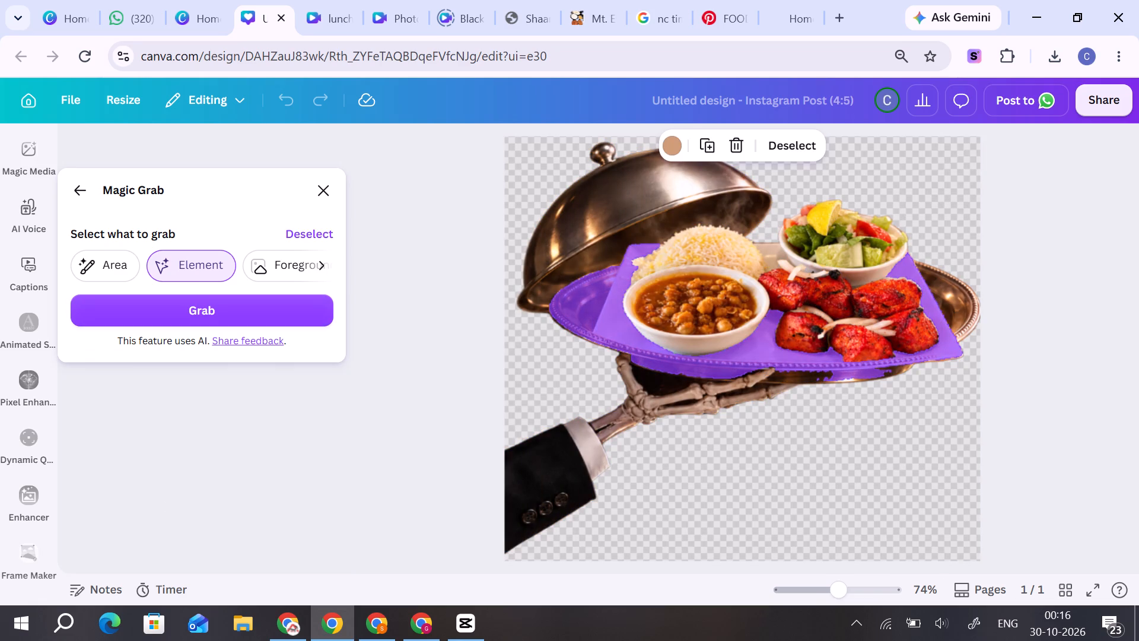
left_click(843, 250)
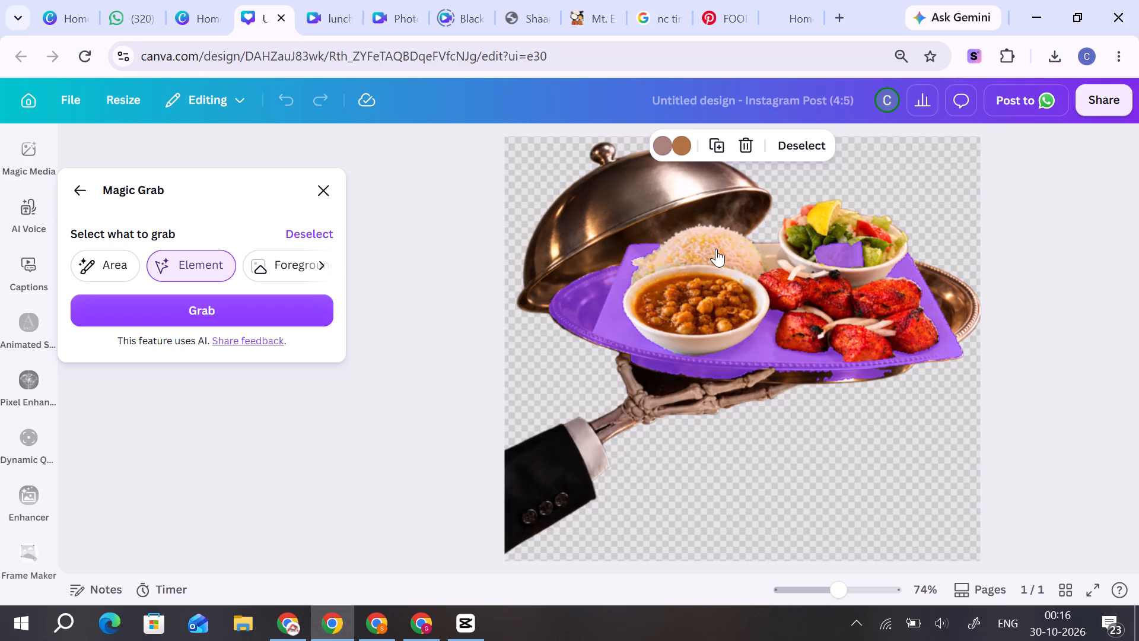
left_click(716, 249)
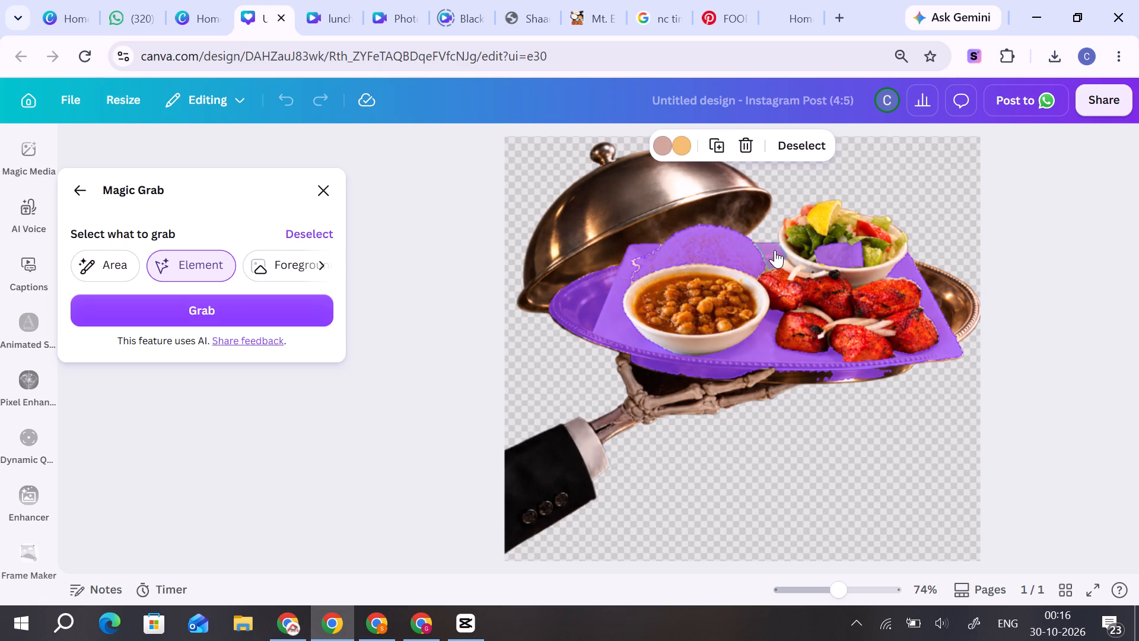
left_click(775, 250)
left_click(783, 285)
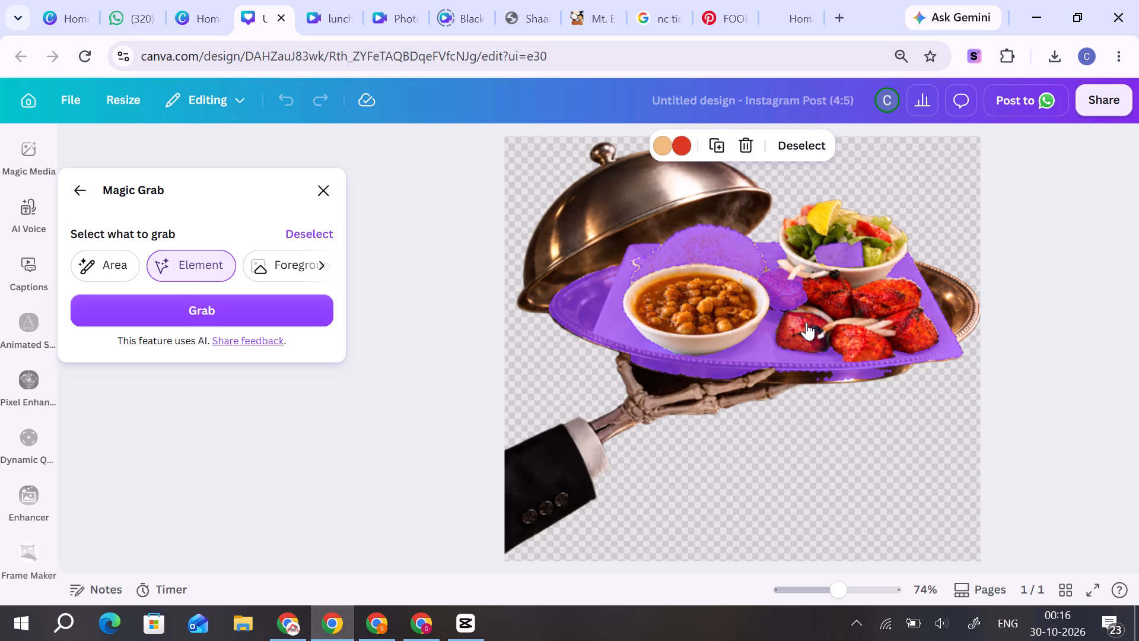
left_click(806, 322)
left_click(854, 332)
left_click(909, 323)
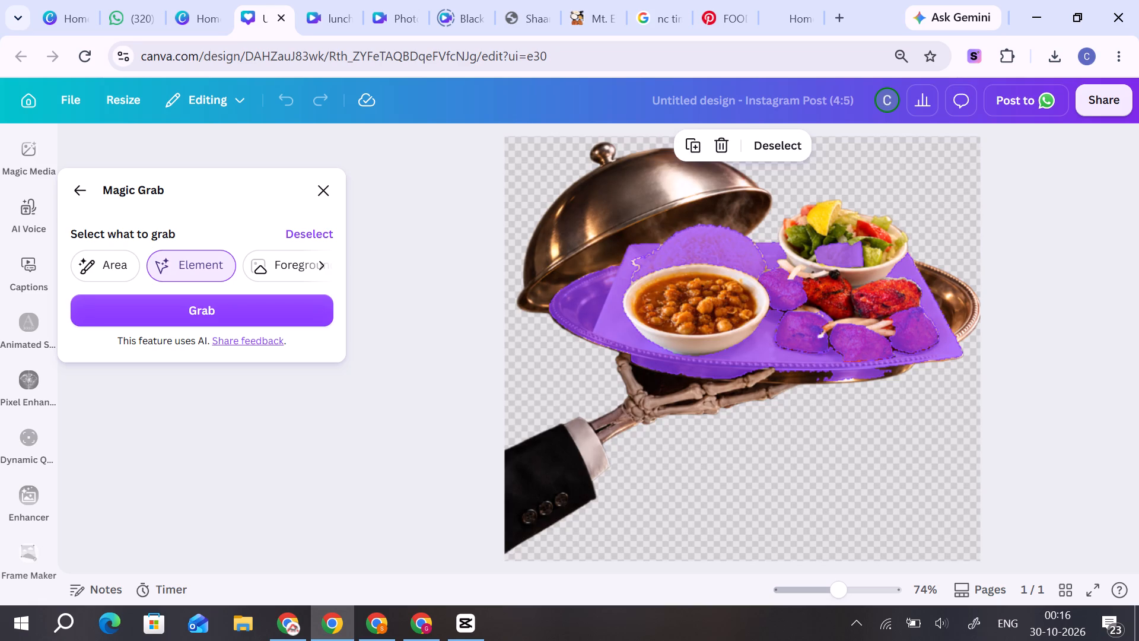
left_click(874, 320)
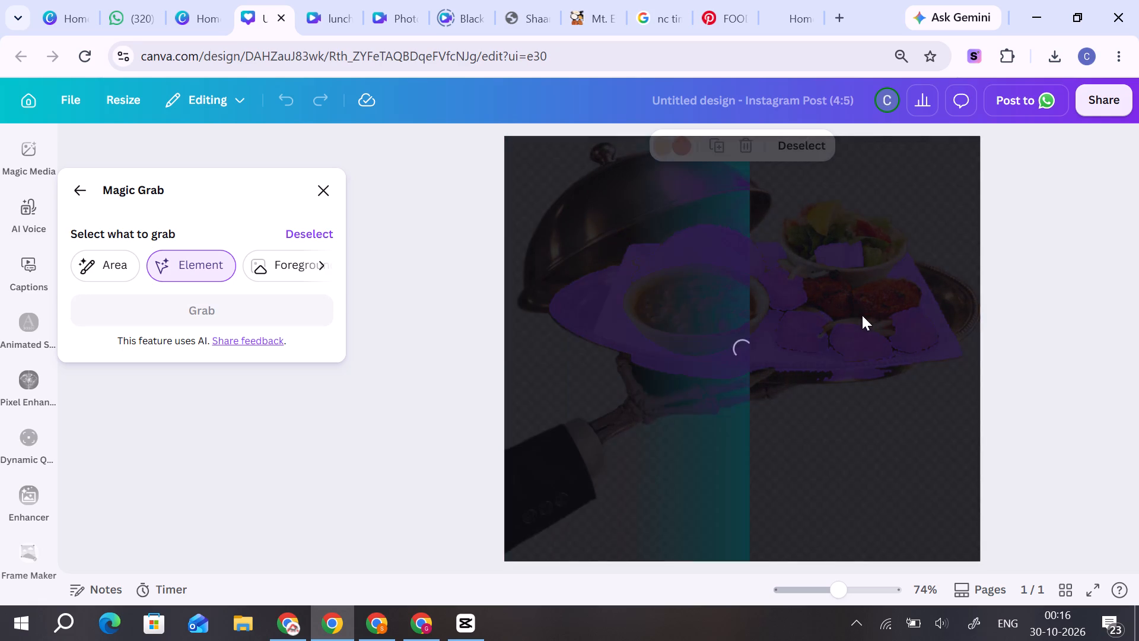
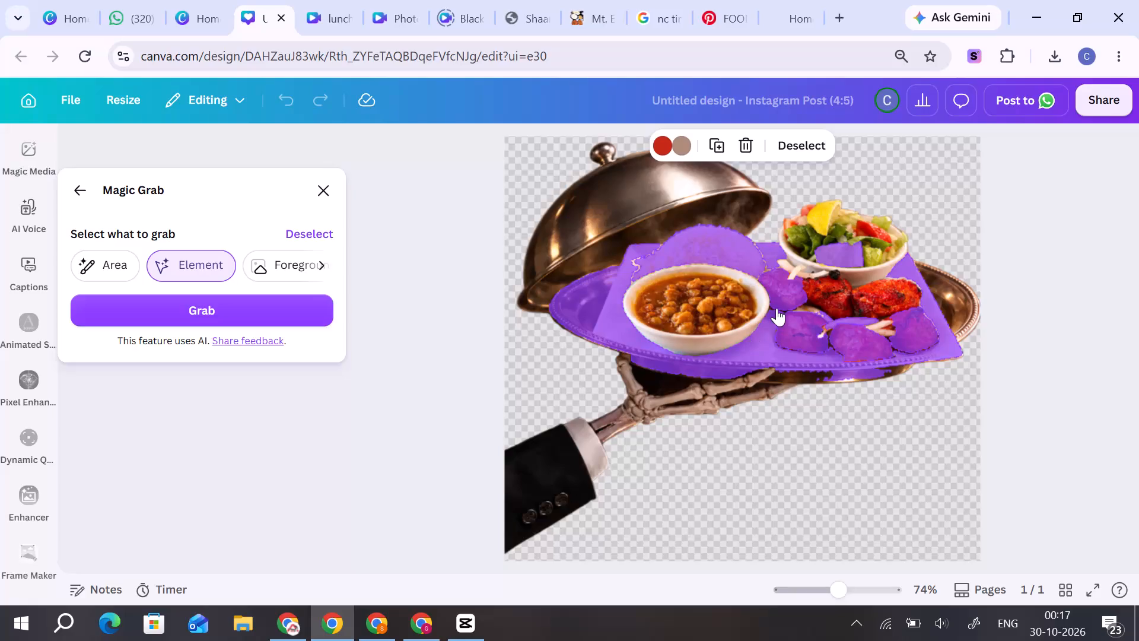
Add the remaining chicken tikka pieces and the onion strips between them to the Magic Grab Element selection on the tray image.
left_click(845, 292)
left_click(876, 299)
left_click(878, 329)
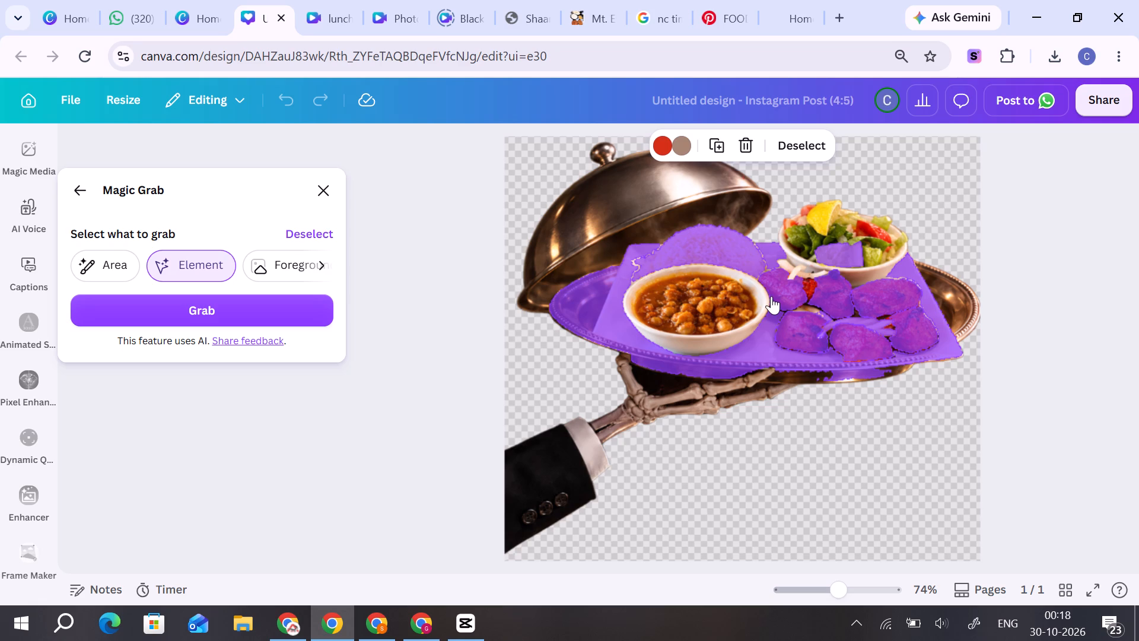
Extend the Magic Grab Element selection on the tray image to the chickpea curry bowl, the gap between chicken pieces and the rest of the salad.
left_click(715, 331)
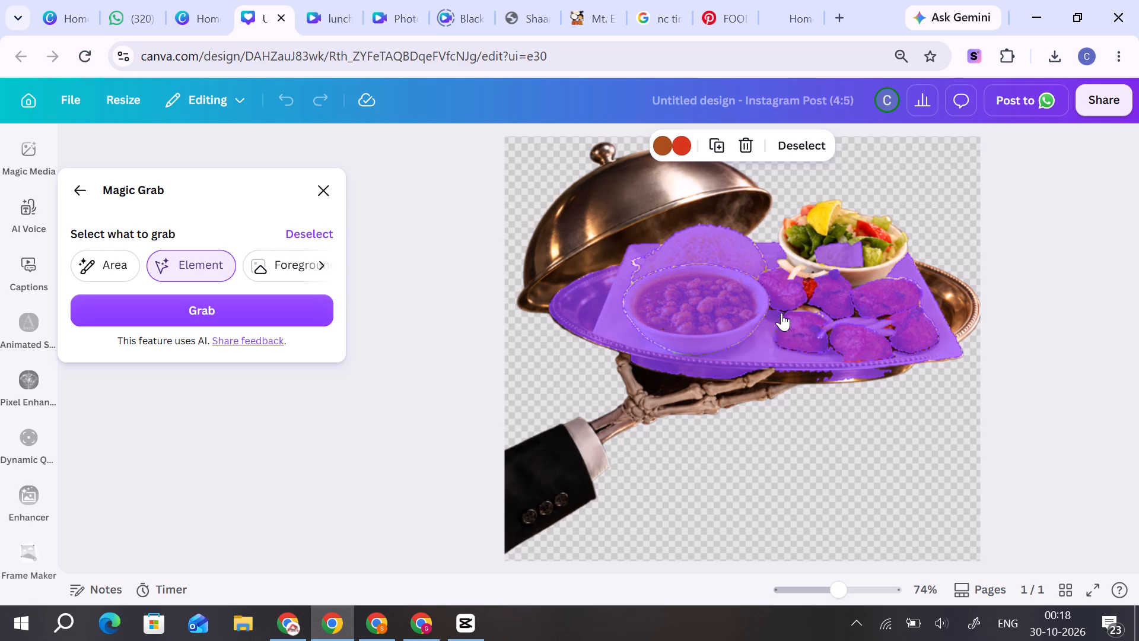
left_click(806, 311)
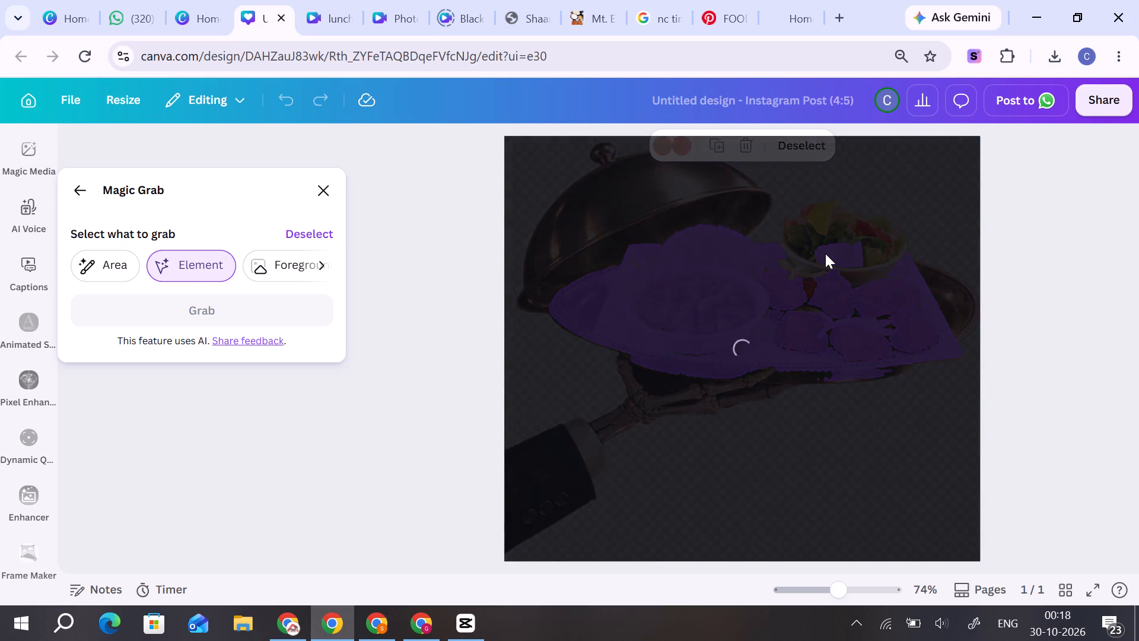
left_click(825, 253)
left_click(789, 273)
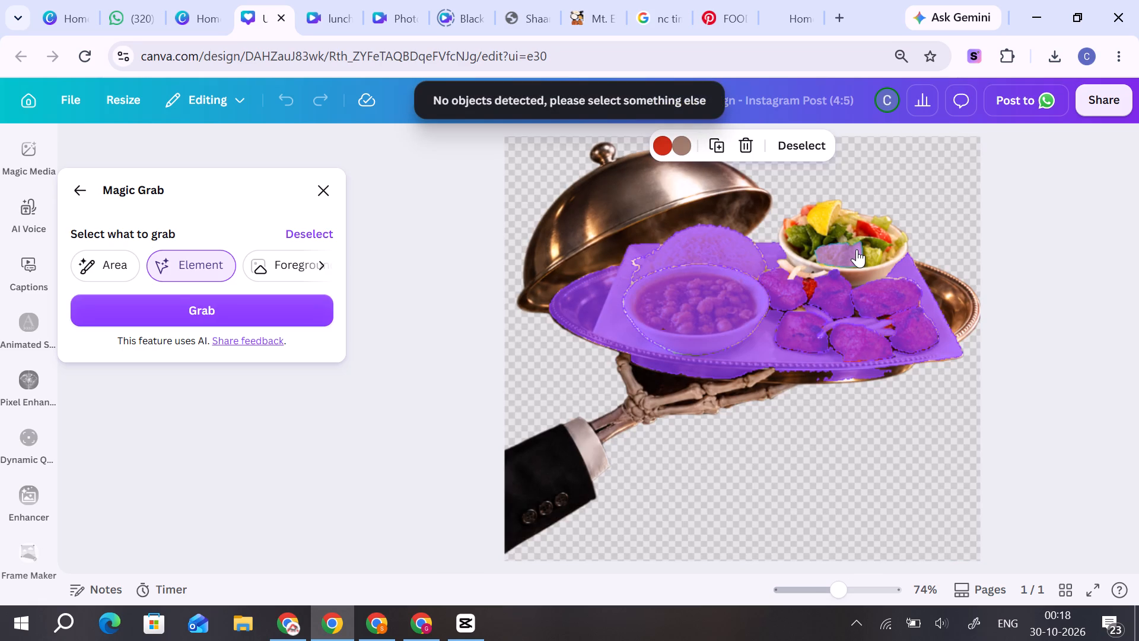
left_click(857, 249)
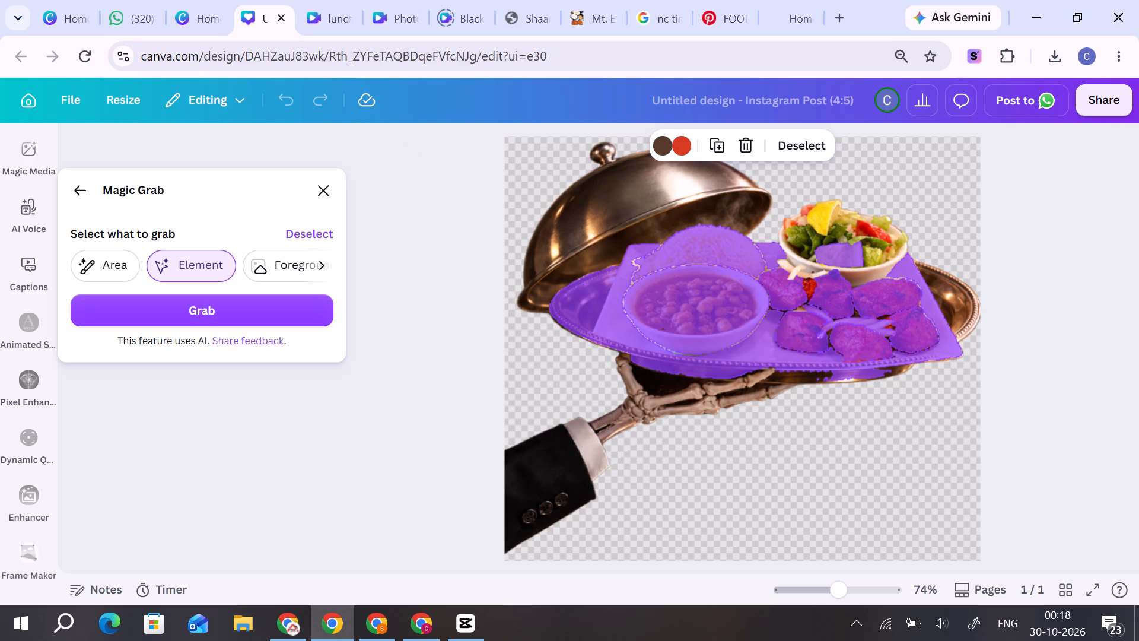
left_click(877, 257)
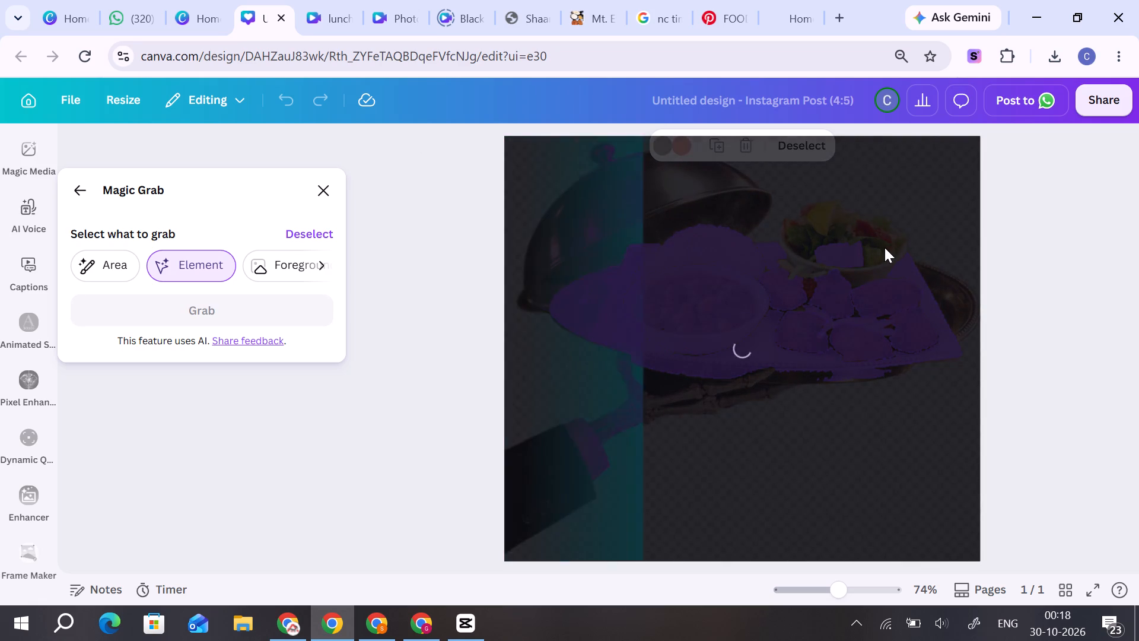
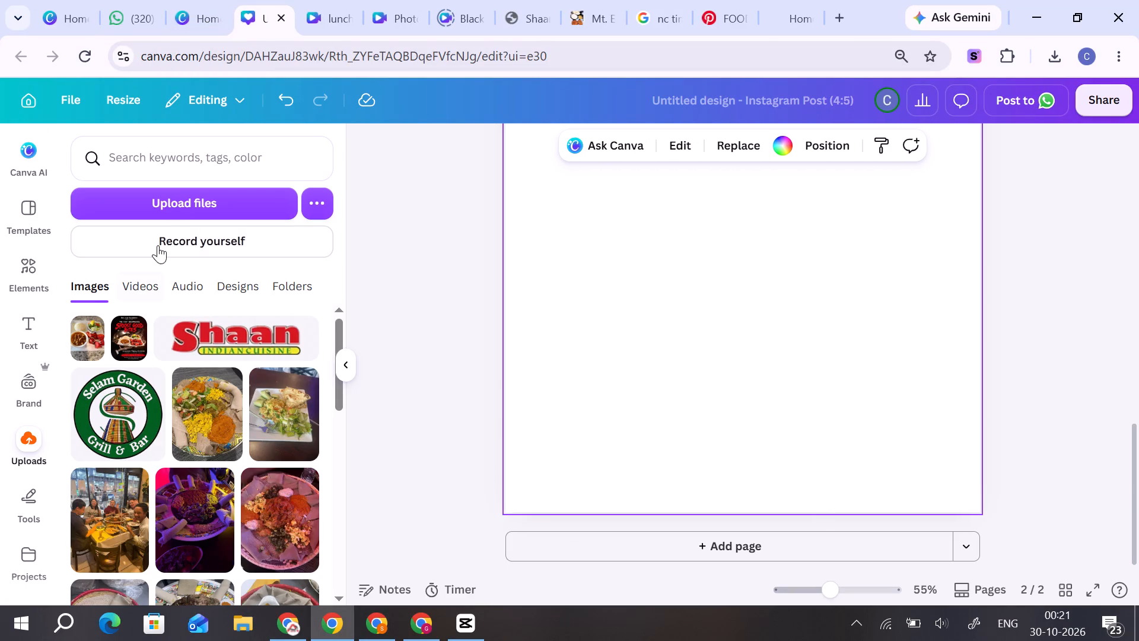
Upload the newly generated Spooky Good Bites flyer from the Downloads folder and add it to the blank second page.
left_click(174, 207)
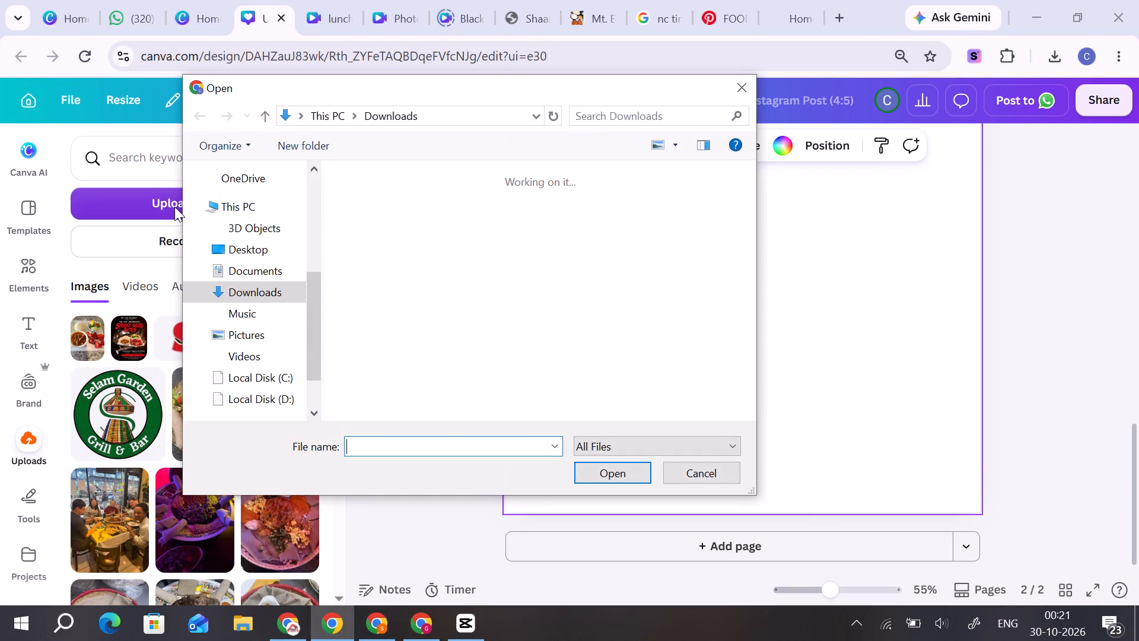
left_click(370, 261)
left_click(602, 475)
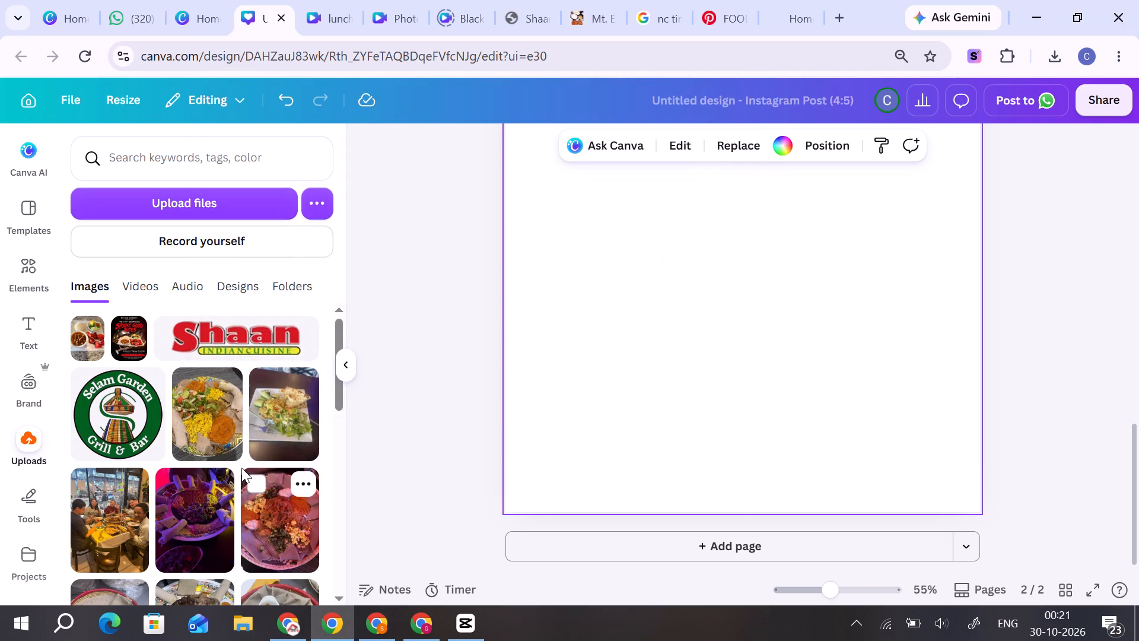
left_click(117, 383)
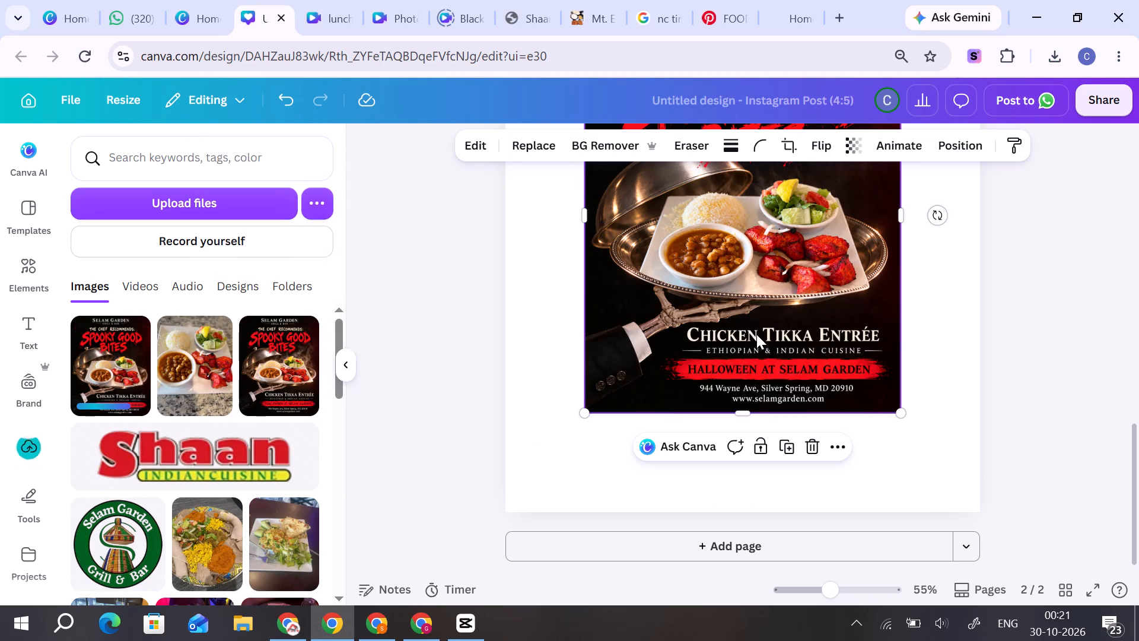
Bring up the available actions for the flyer image on the second page and dismiss the ChatGPT notification covering them.
right_click(755, 333)
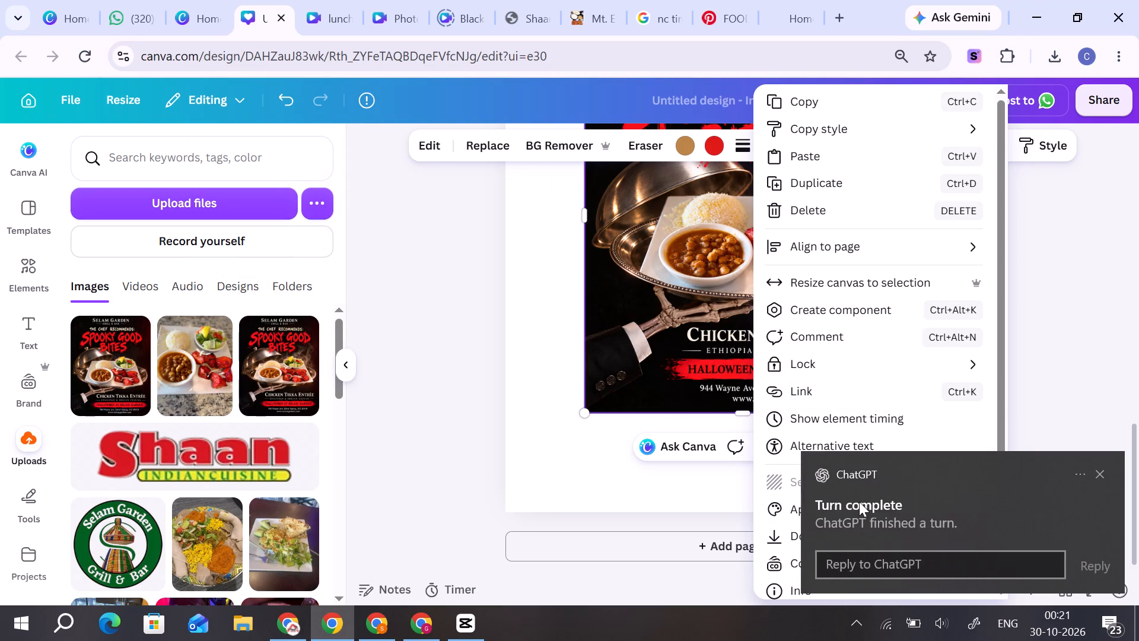
left_click(1094, 478)
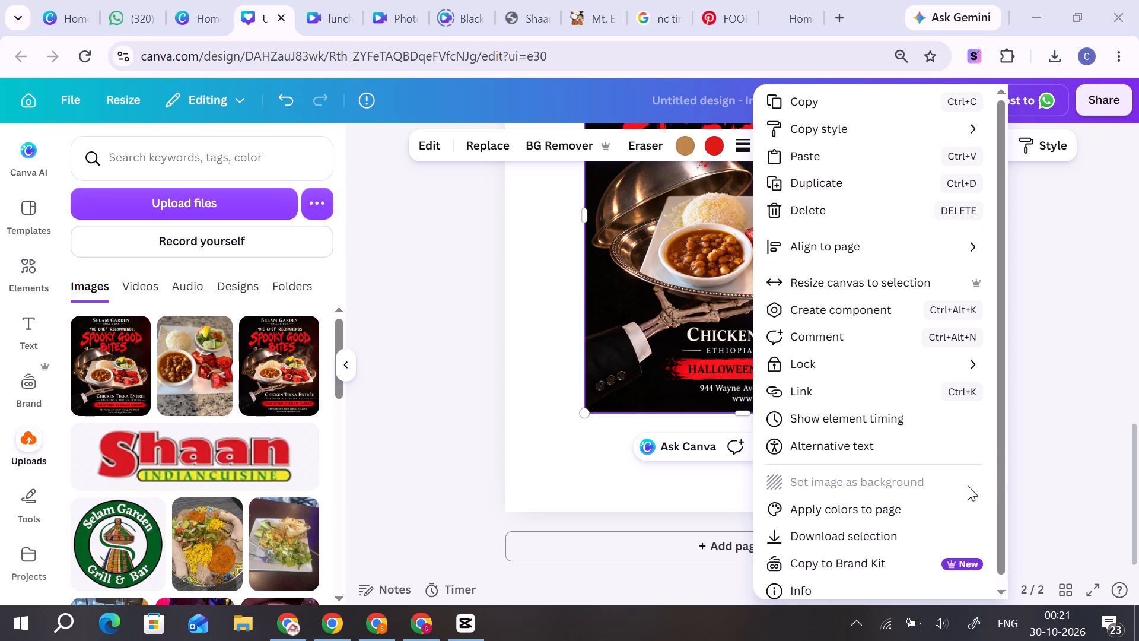
Set the realistic Chicken Tikka flyer image as the full background of page 2.
left_click(548, 410)
right_click(666, 316)
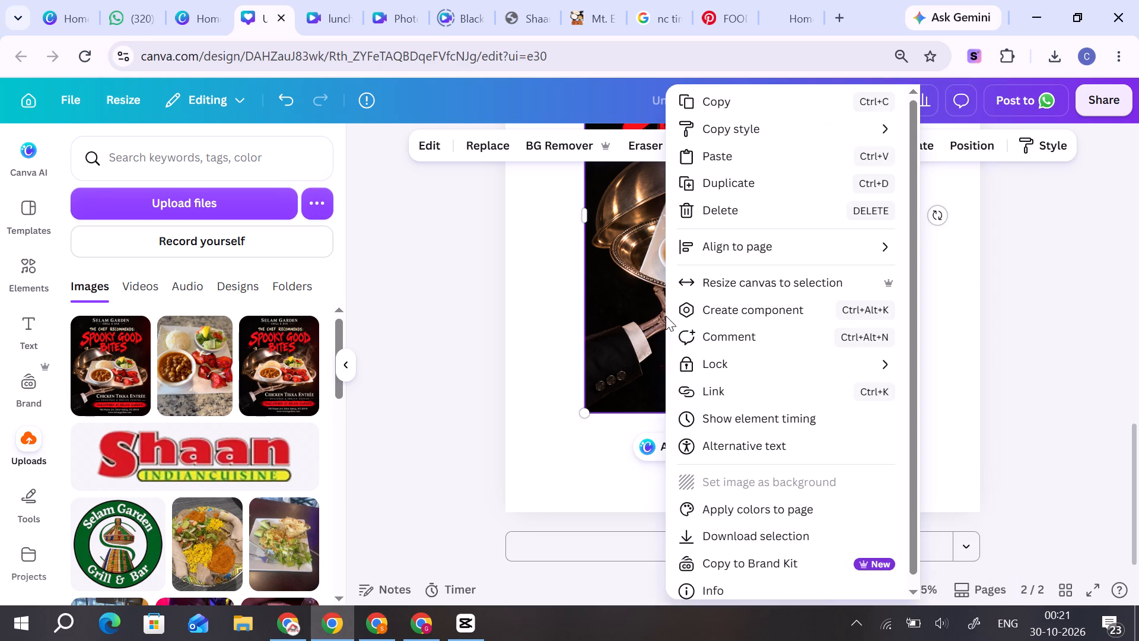
left_click(728, 481)
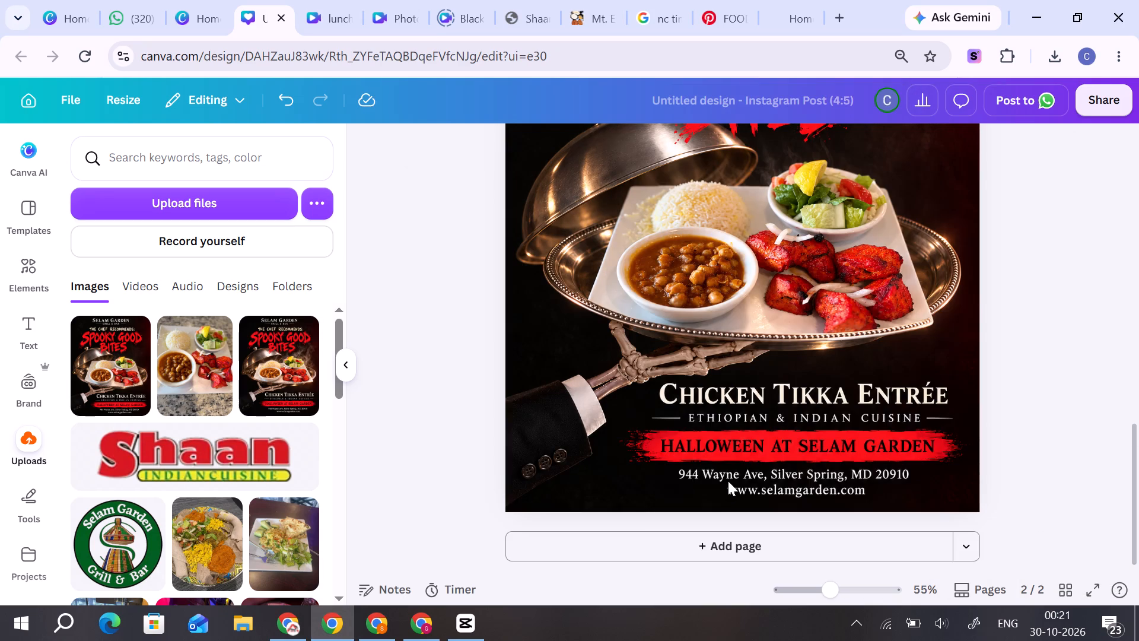
Split the page 2 flyer image into separately editable text and image layers.
left_click(717, 323)
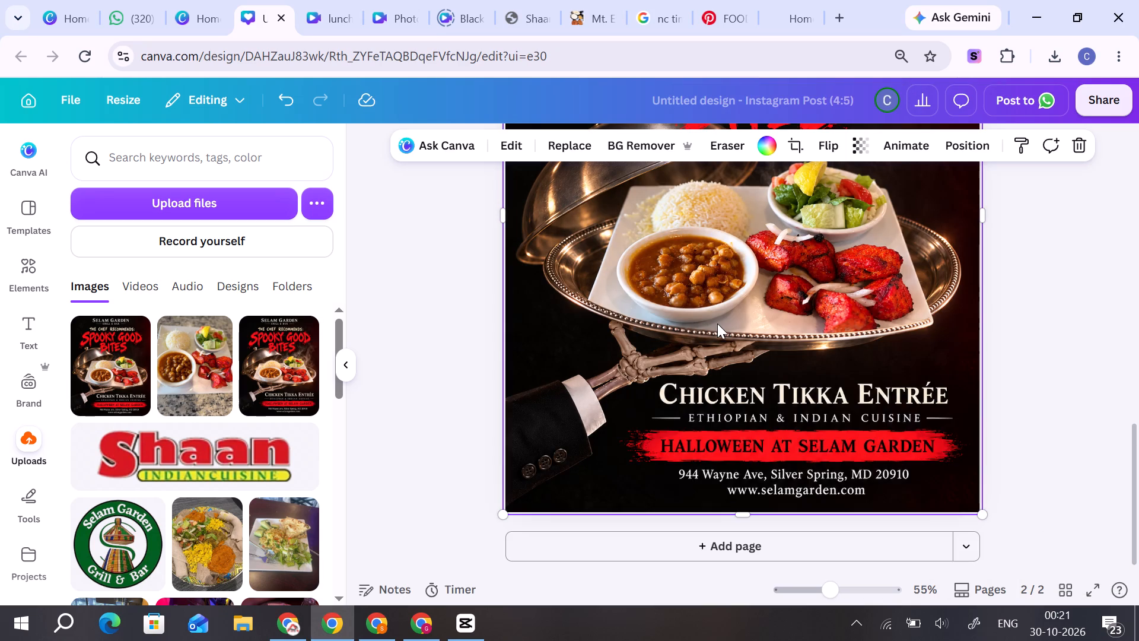
left_click(508, 145)
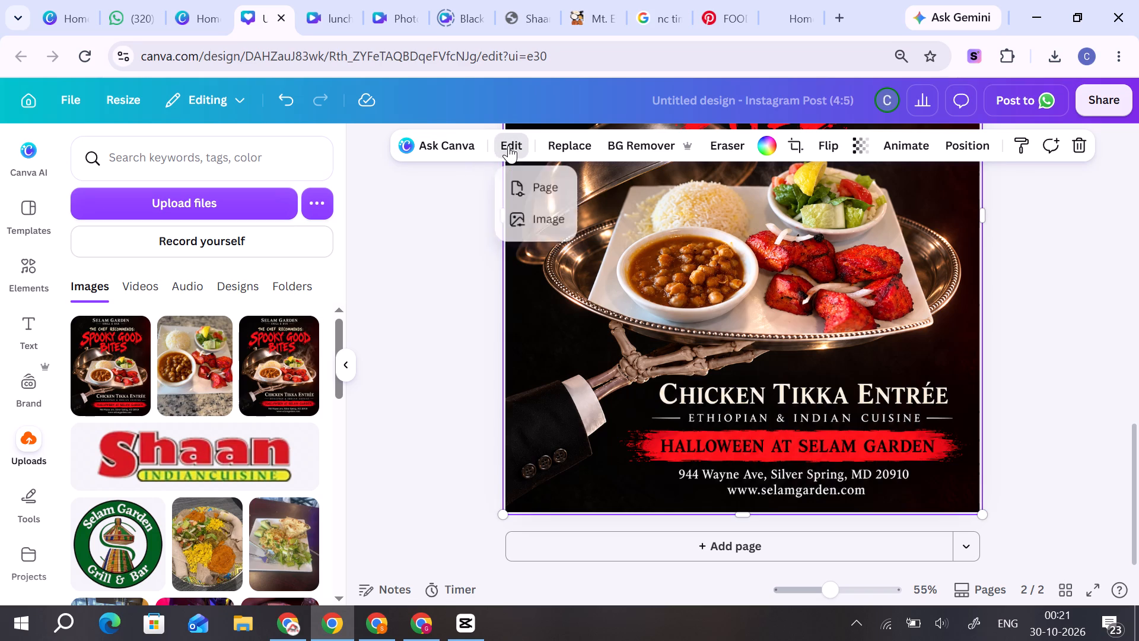
left_click(539, 217)
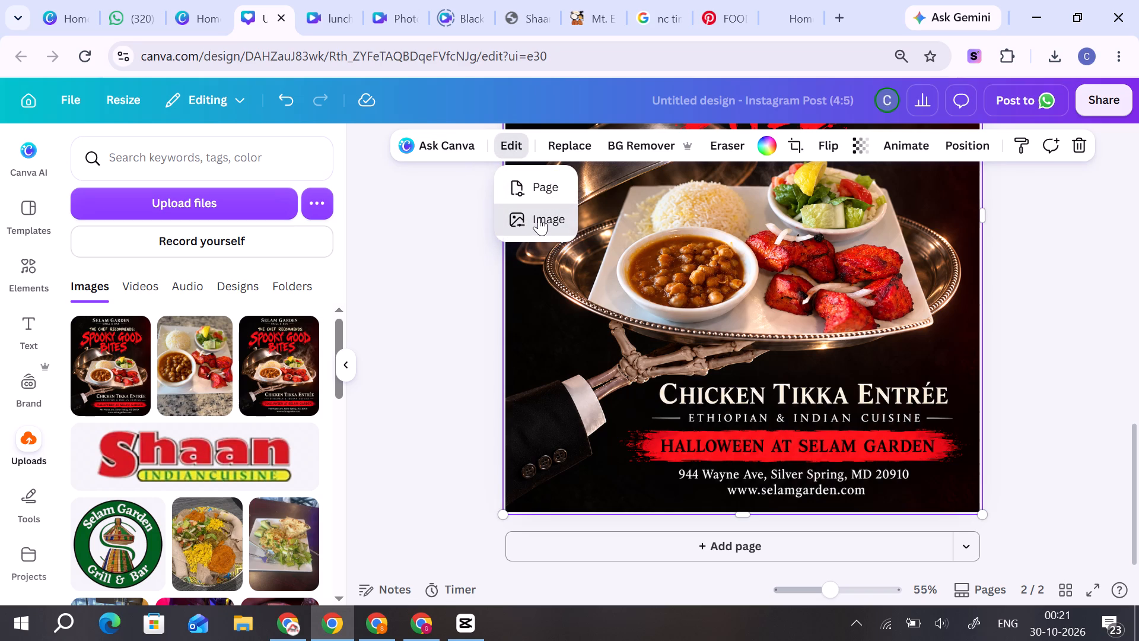
left_click(156, 323)
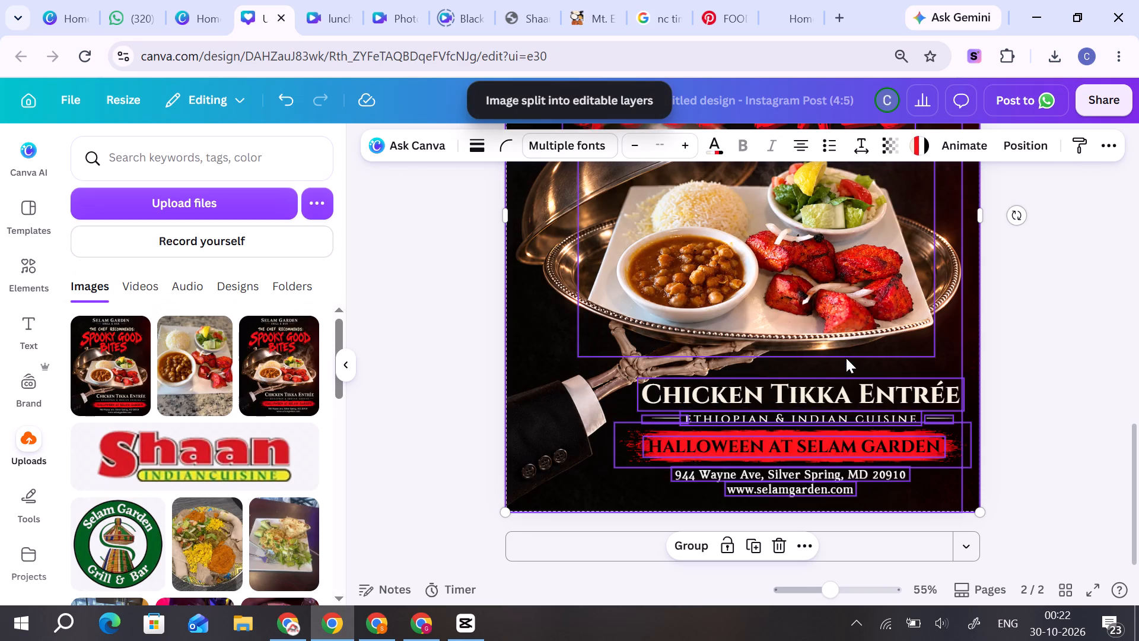
left_click(1044, 309)
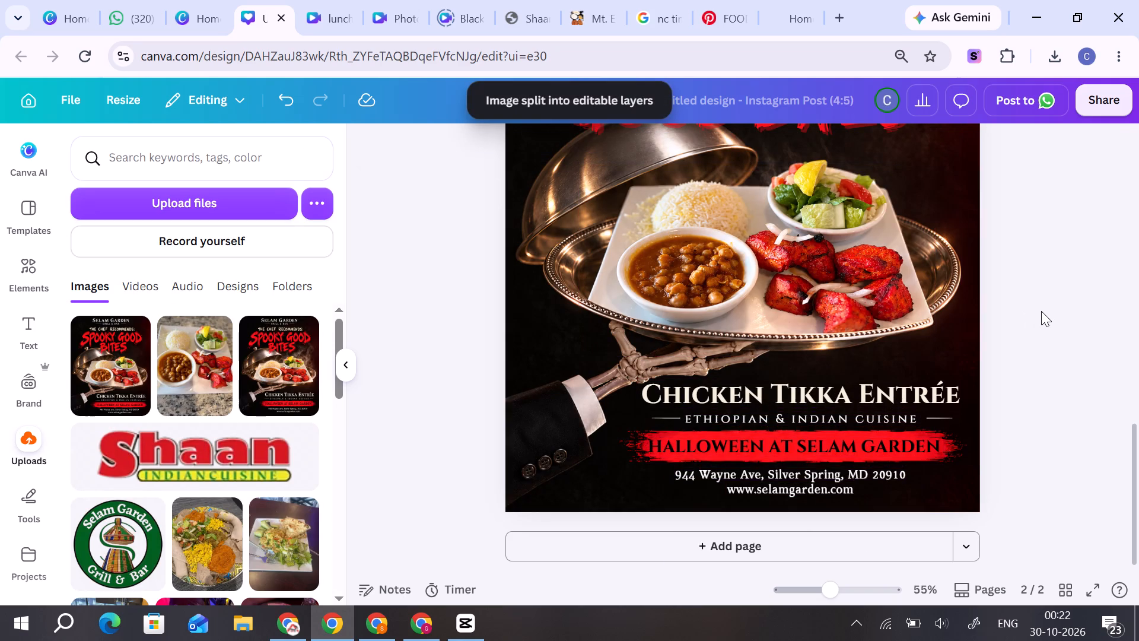
Enlarge the "Spooky Good Bites" headline on page 2 to about size 149 and recentre it above the dish.
scroll(1041, 311, "up", 1)
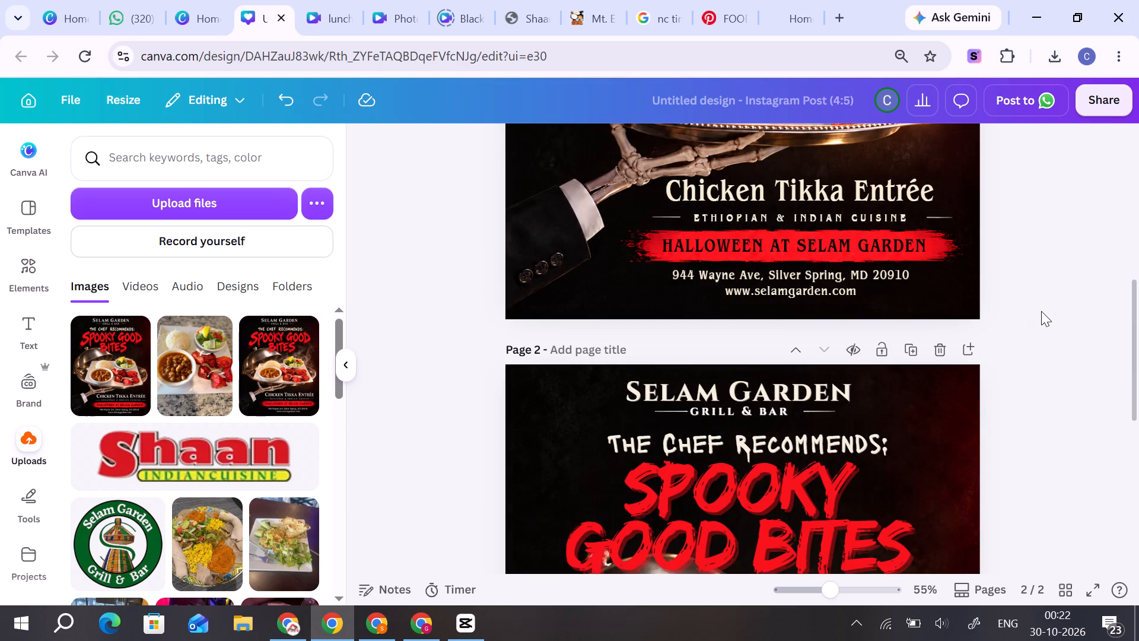
left_click_drag(1138, 357, 1138, 404)
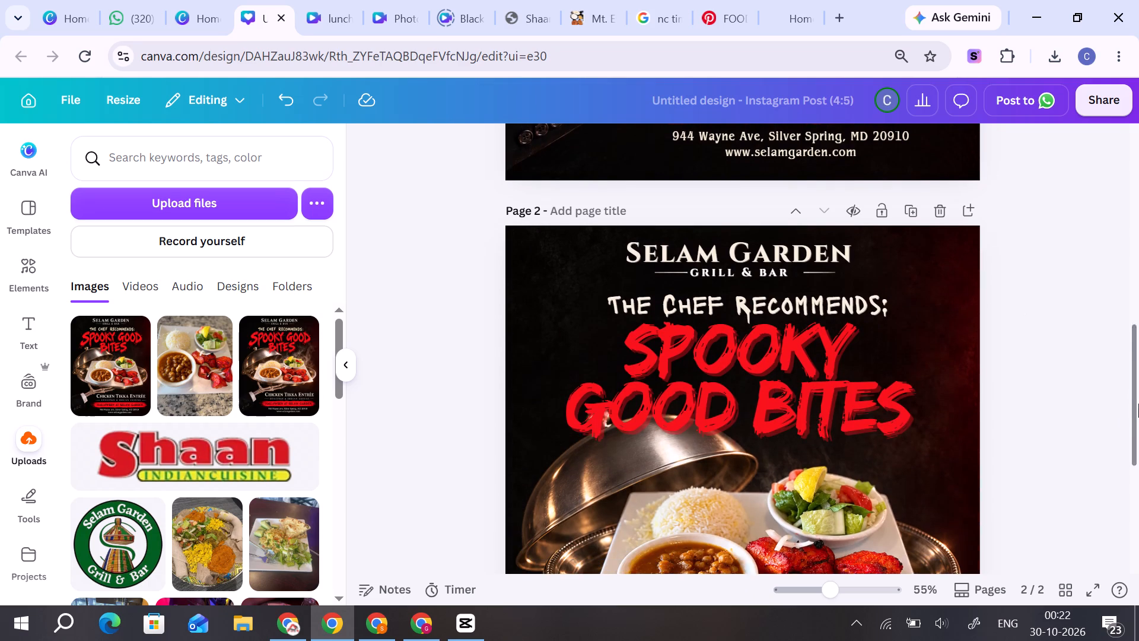
left_click_drag(1138, 404, 1138, 429)
left_click(835, 268)
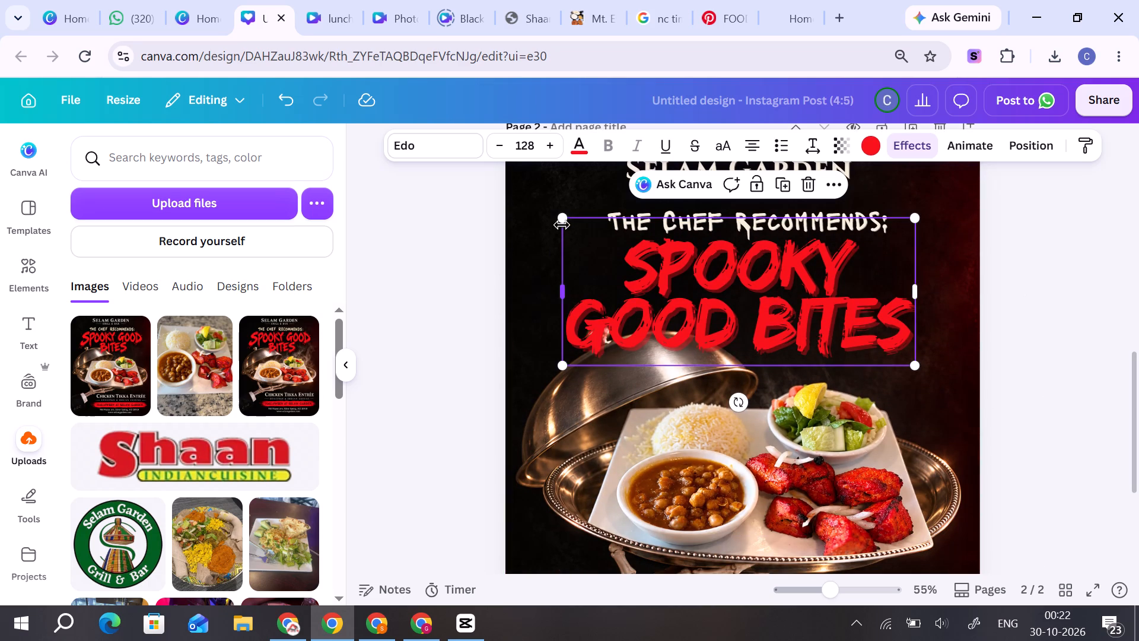
left_click_drag(563, 222, 509, 188)
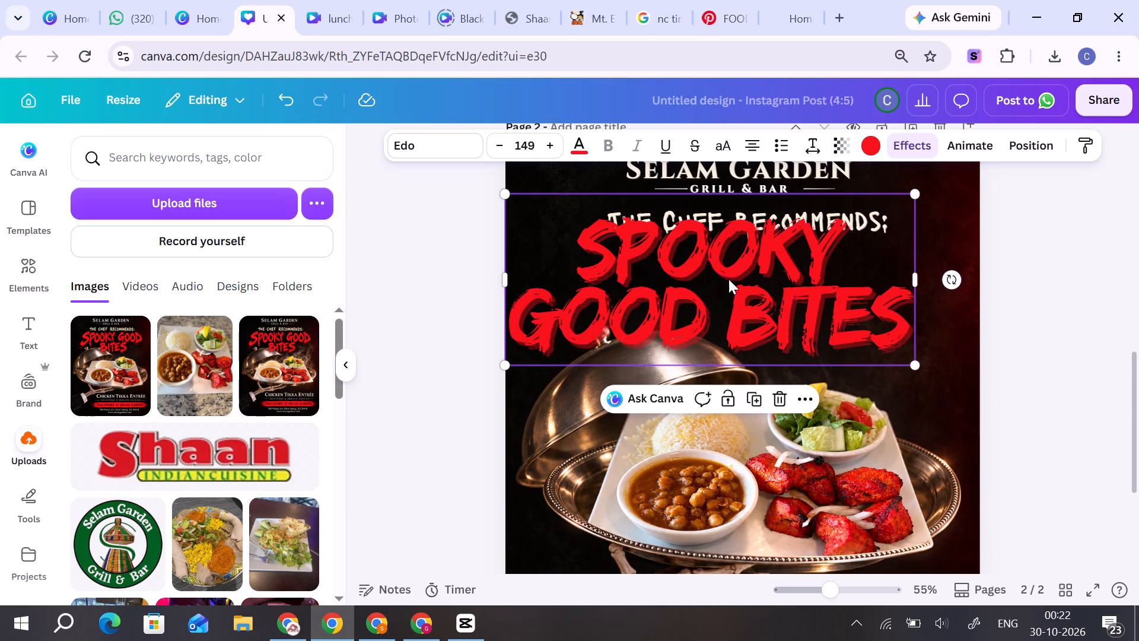
left_click_drag(728, 278, 749, 297)
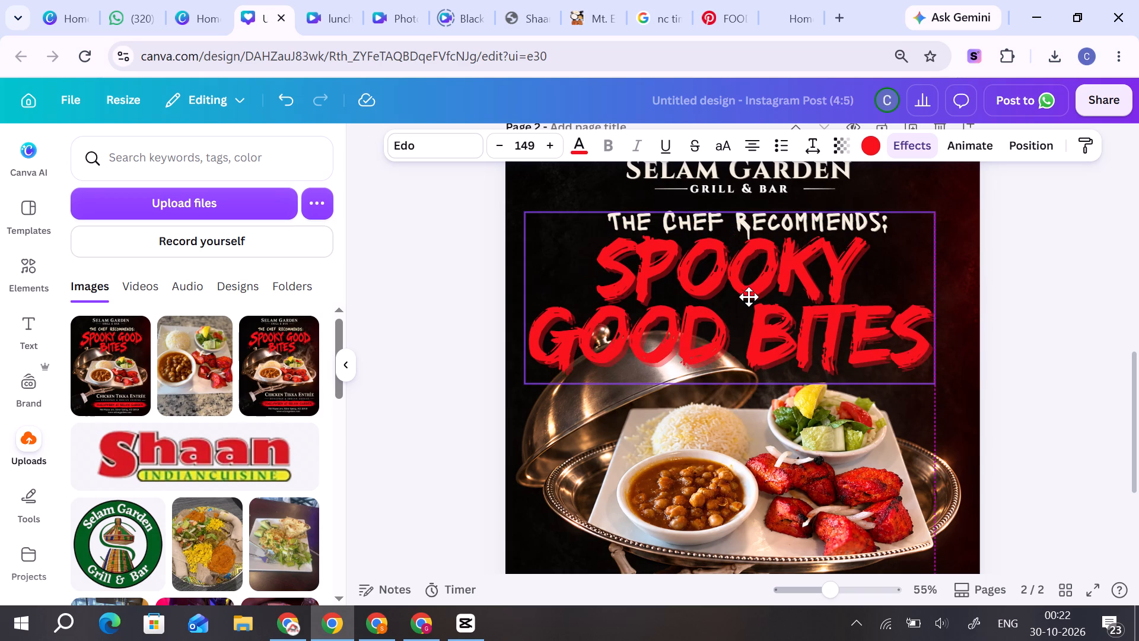
left_click_drag(749, 297, 751, 297)
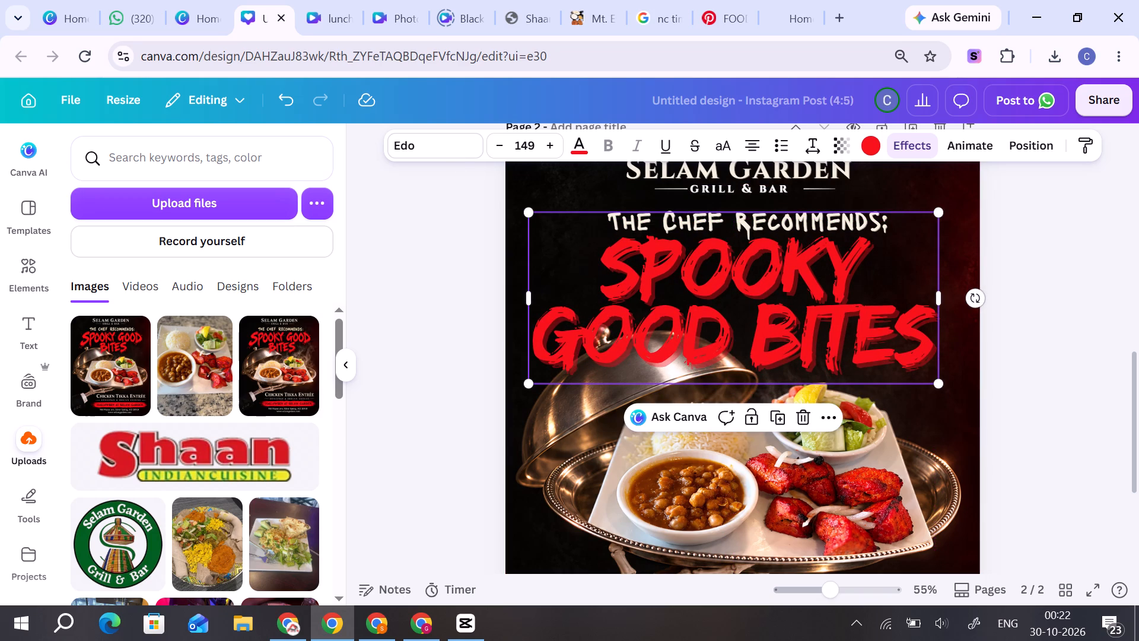
Change the headline font to Shlop and narrow its text box so "Good Bites" wraps together on the second line.
left_click(445, 153)
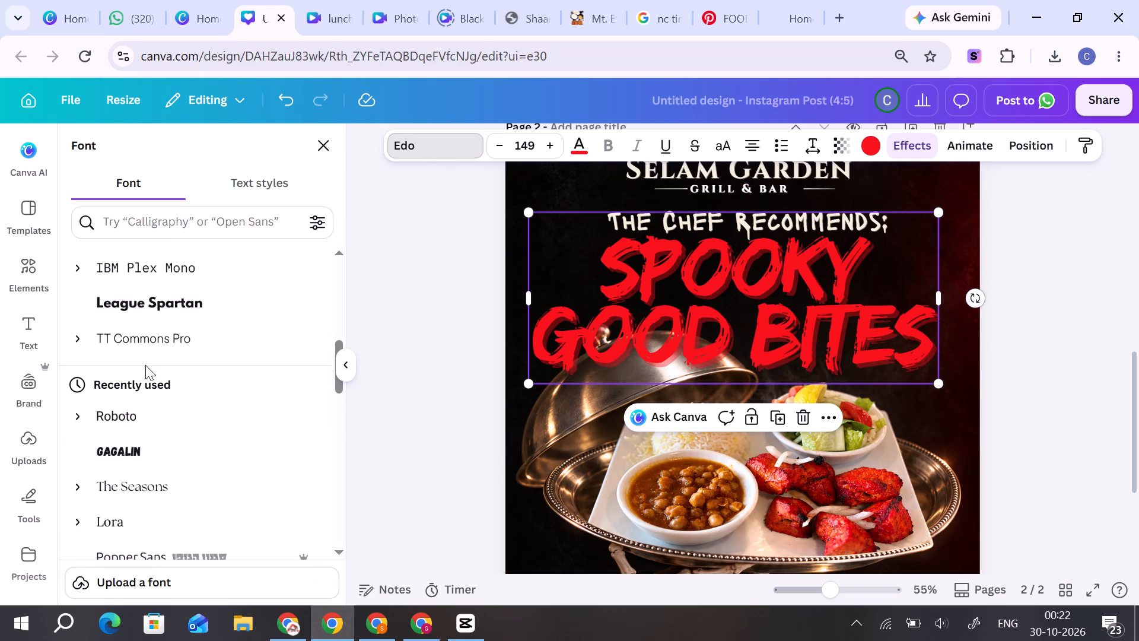
scroll(182, 412, "up", 4)
left_click(158, 510)
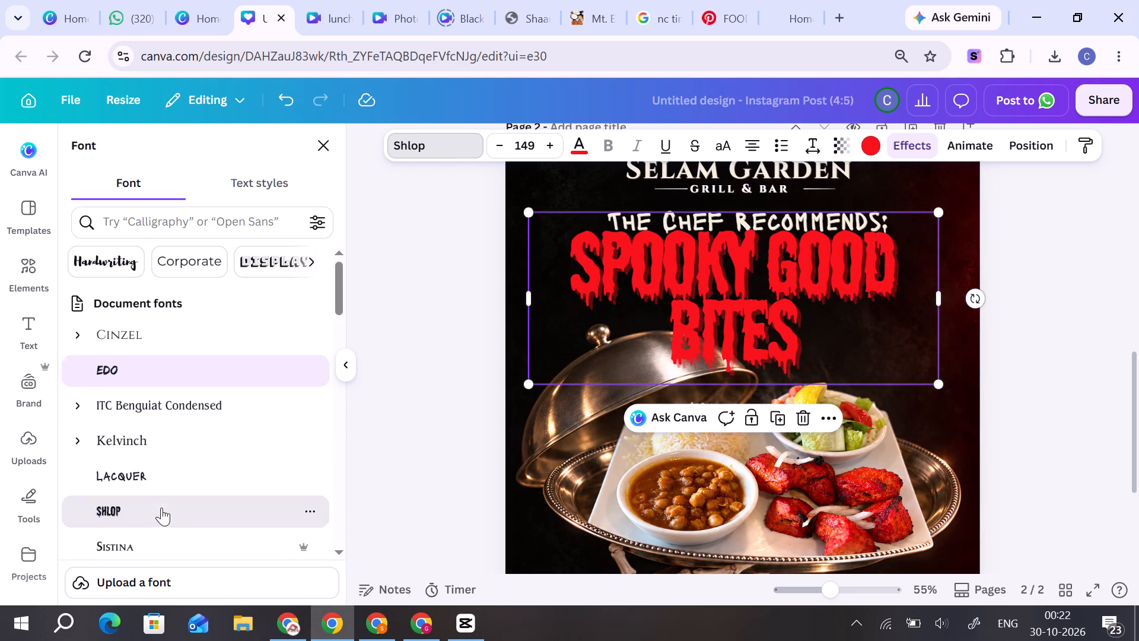
left_click_drag(940, 298, 890, 300)
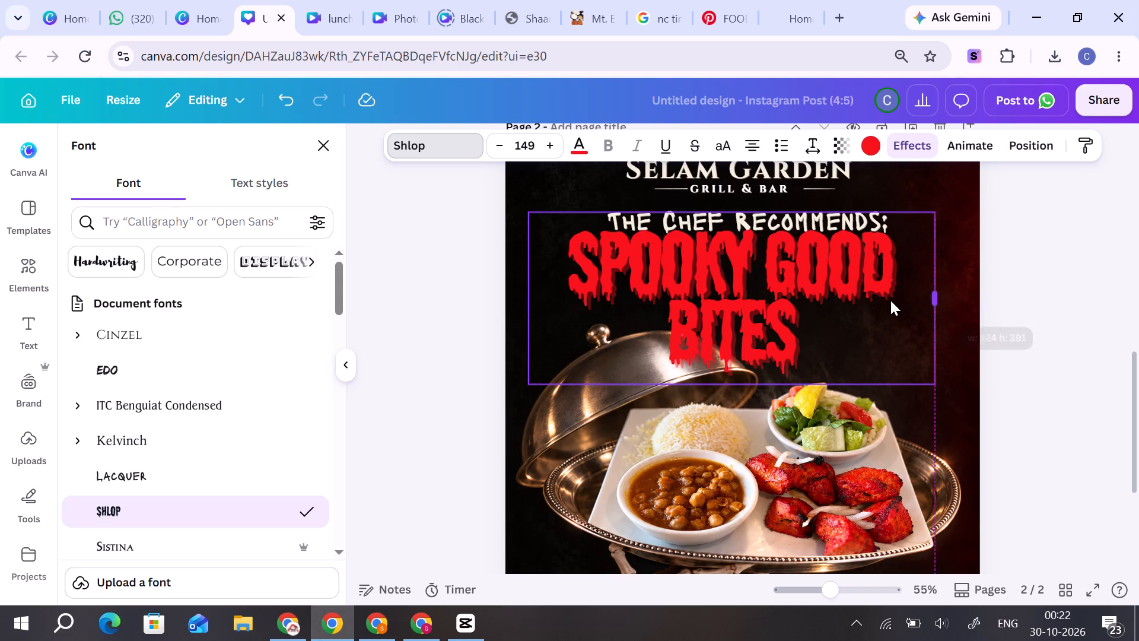
left_click_drag(890, 300, 850, 303)
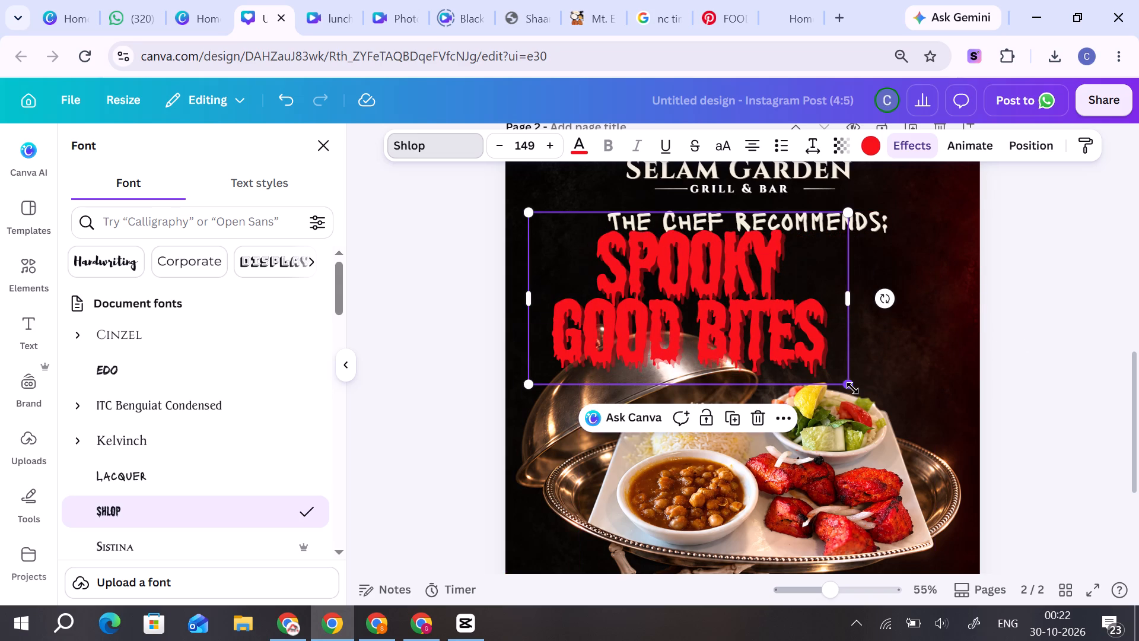
Scale the Shlop headline to about size 164 and centre it just below the "The Chef Recommends" line.
left_click_drag(852, 388, 931, 407)
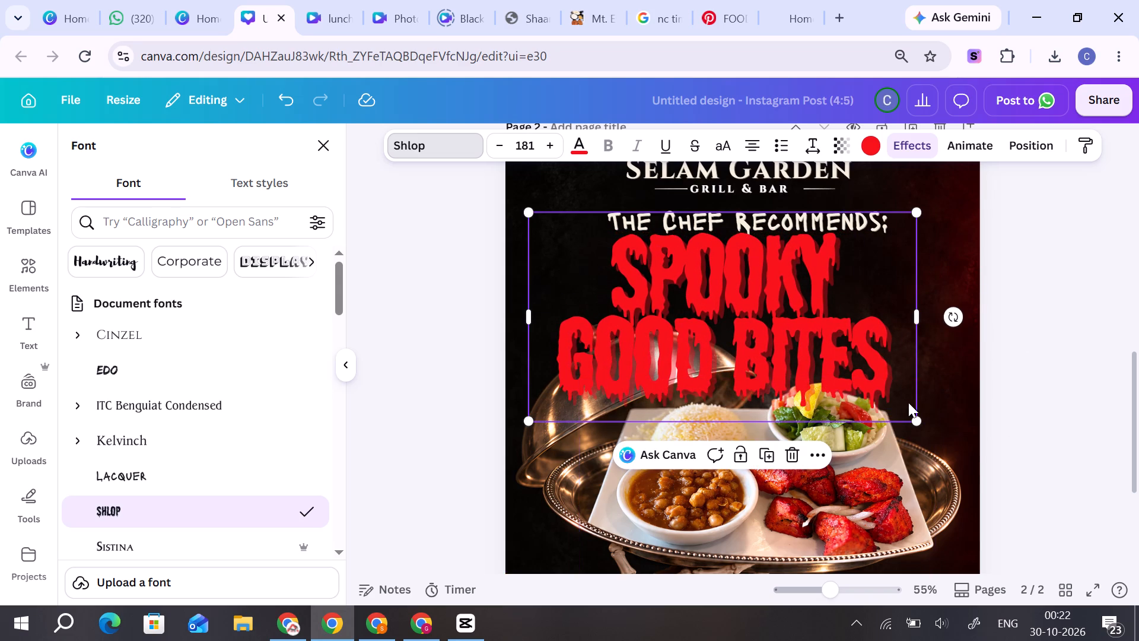
left_click_drag(861, 391, 872, 388)
left_click_drag(928, 418, 897, 380)
left_click_drag(833, 344, 848, 341)
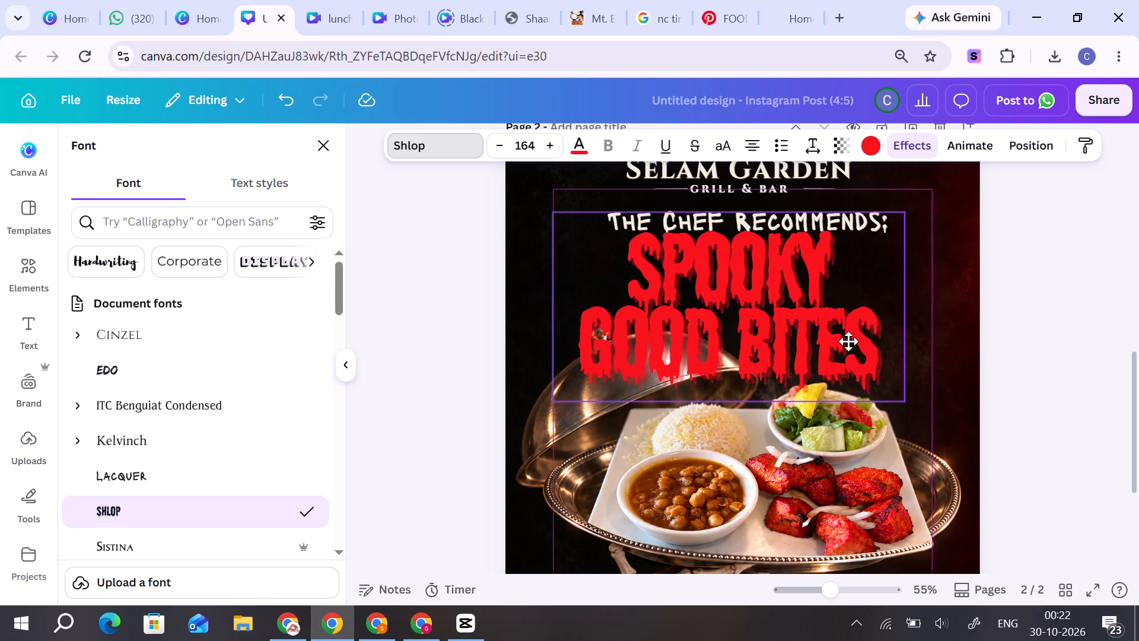
left_click_drag(848, 341, 845, 346)
left_click(1095, 325)
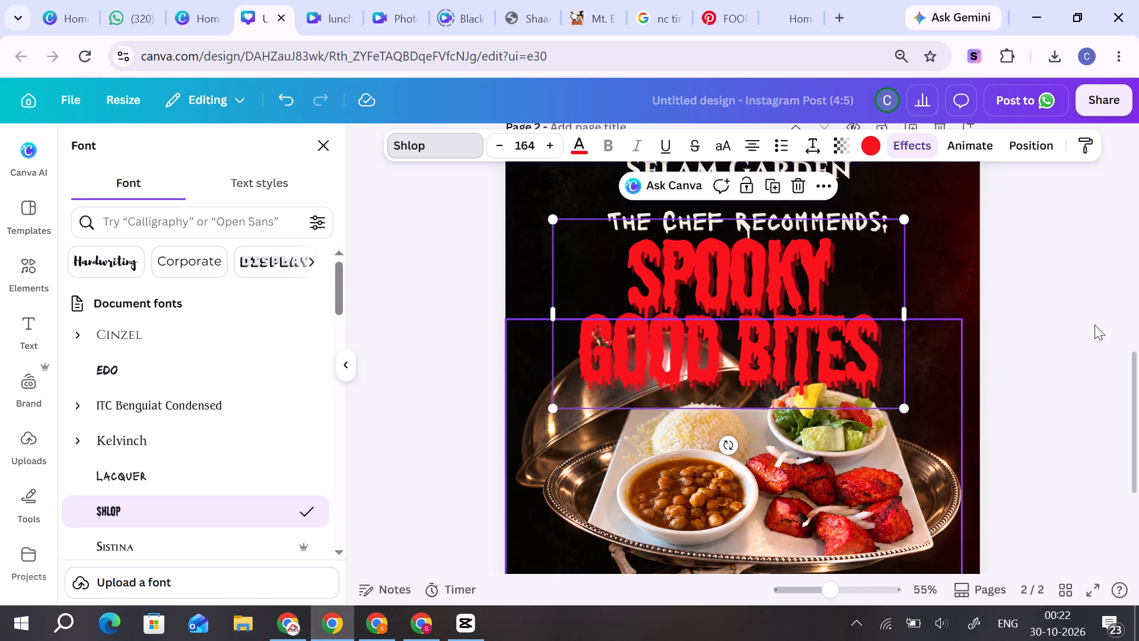
left_click(1052, 369)
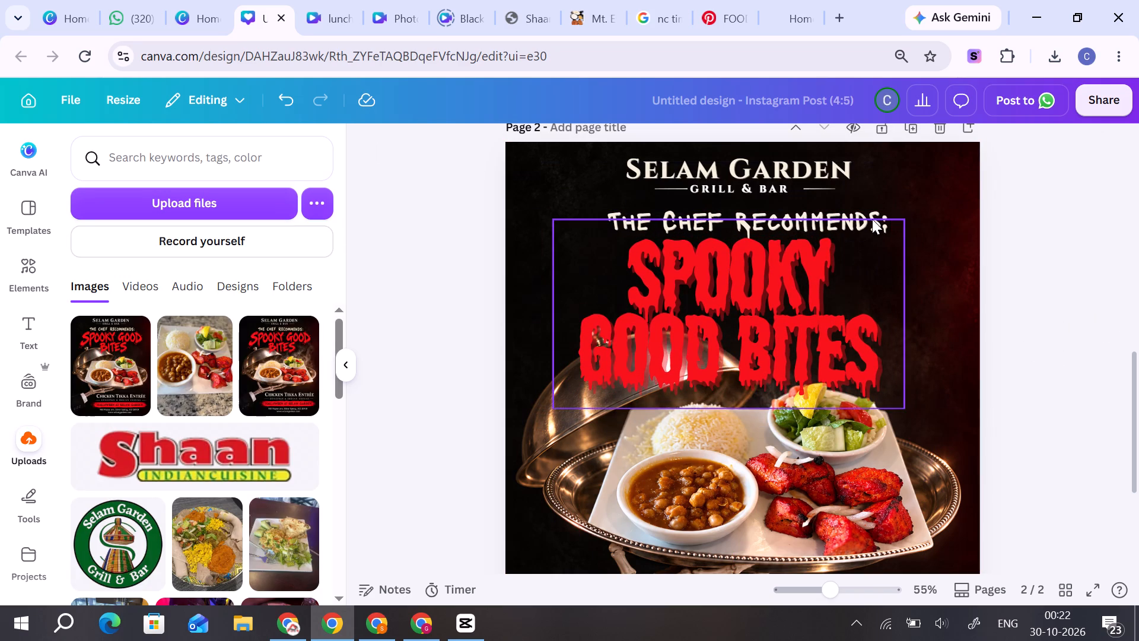
Delete the trailing punctuation mark from the "The Chef Recommends" line.
left_click(870, 215)
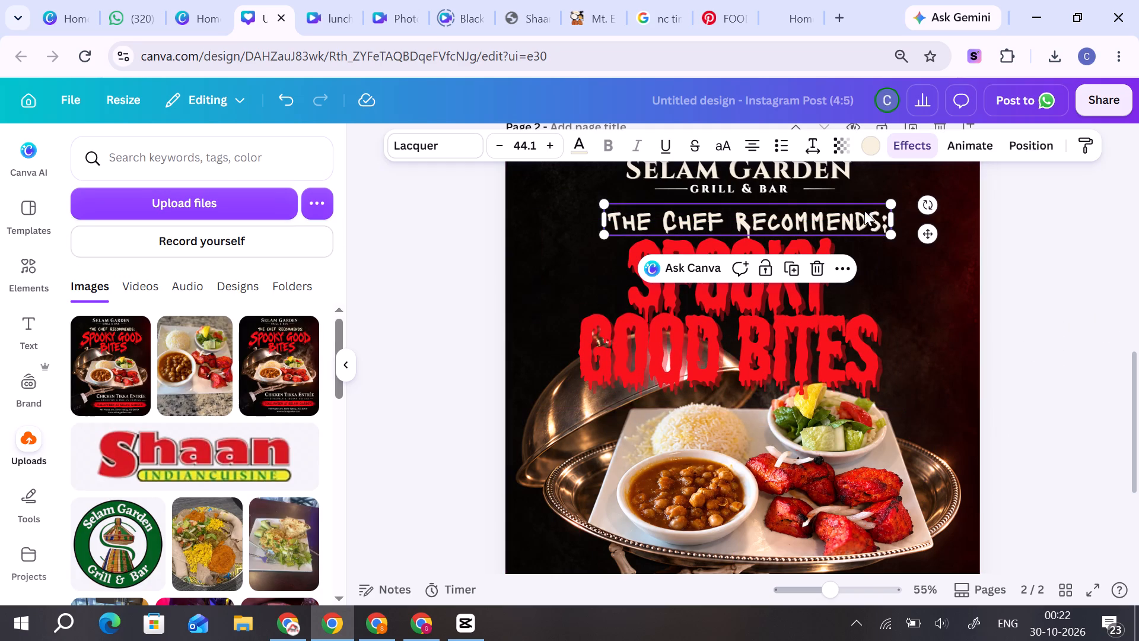
left_click(881, 215)
left_click(884, 218)
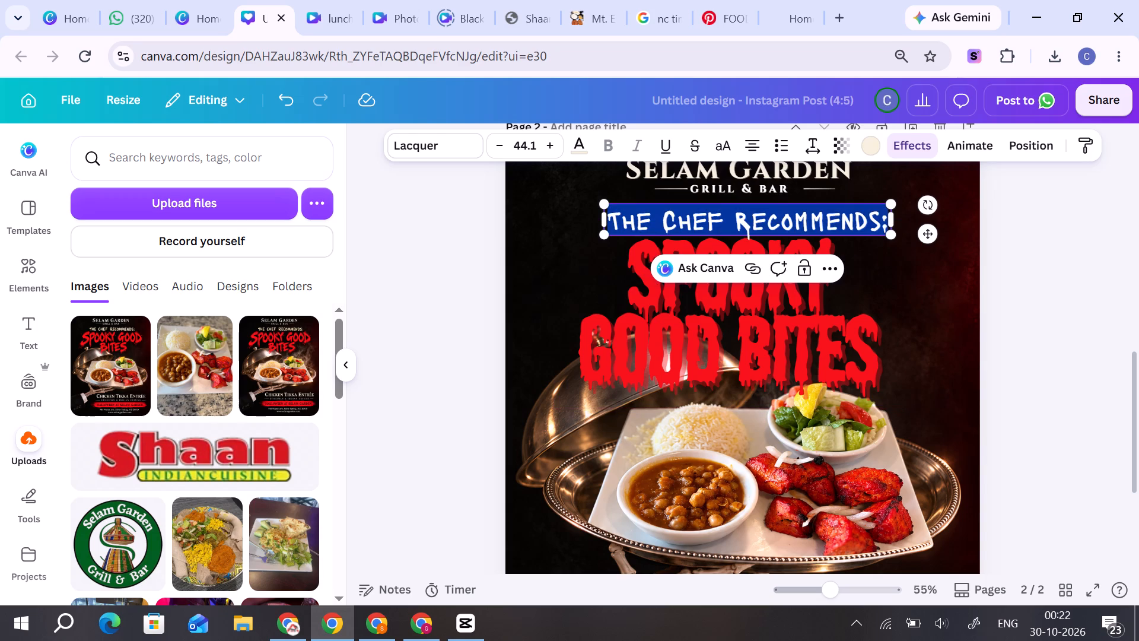
key("Right")
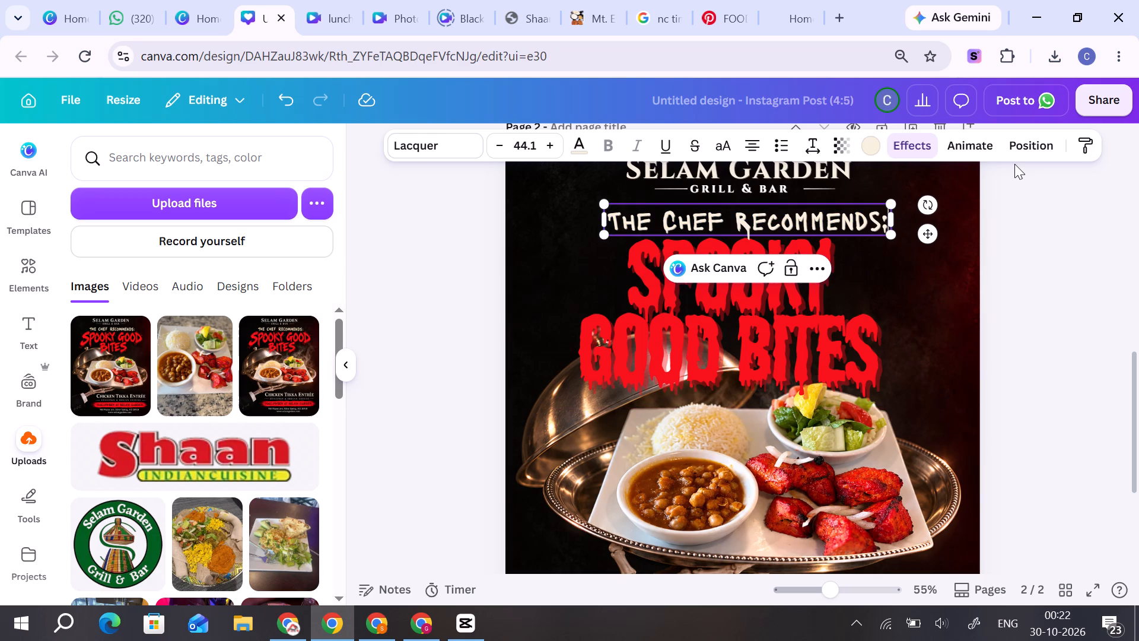
key("BackSpace")
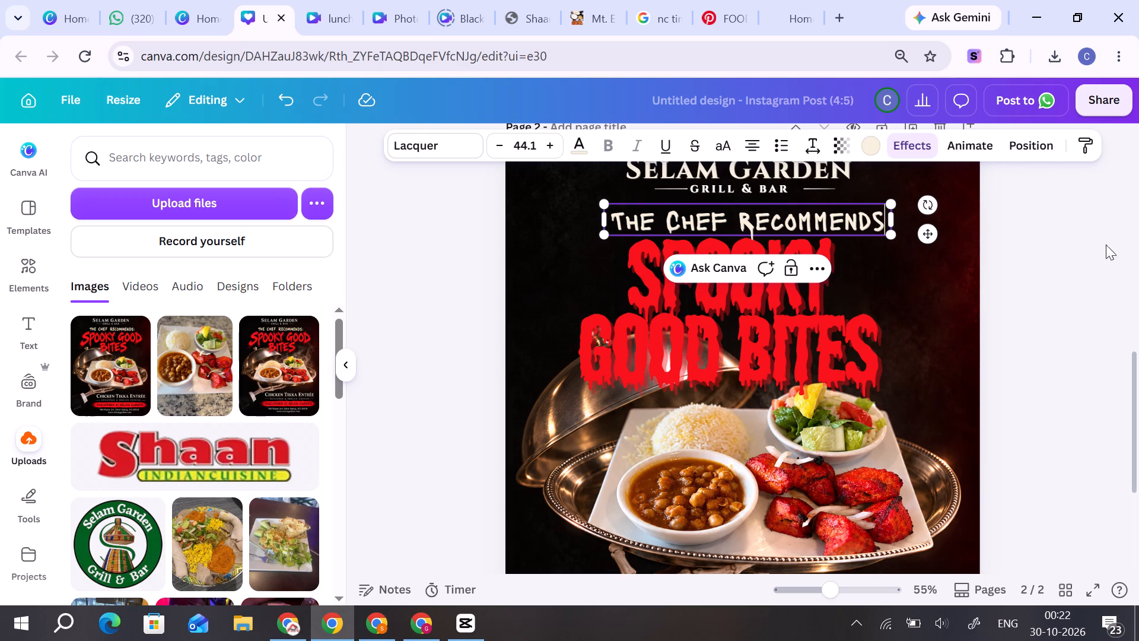
left_click(1056, 303)
Move the "The Chef Recommends" line up slightly, closer to the "Grill & Bar" text and clear of the headline.
left_click(839, 209)
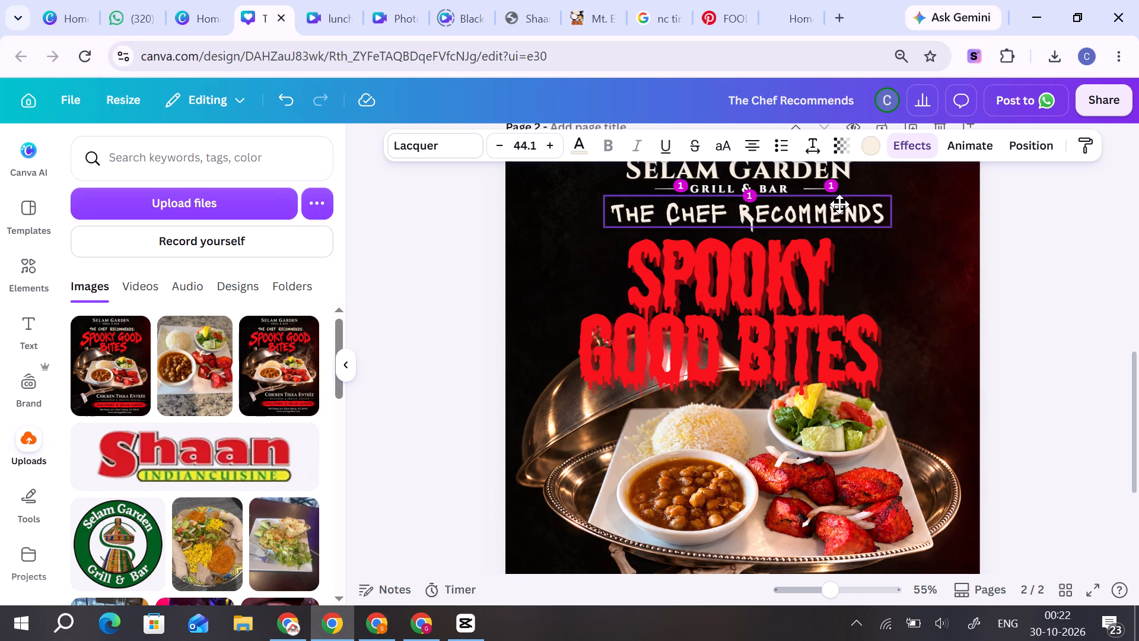
left_click(1027, 277)
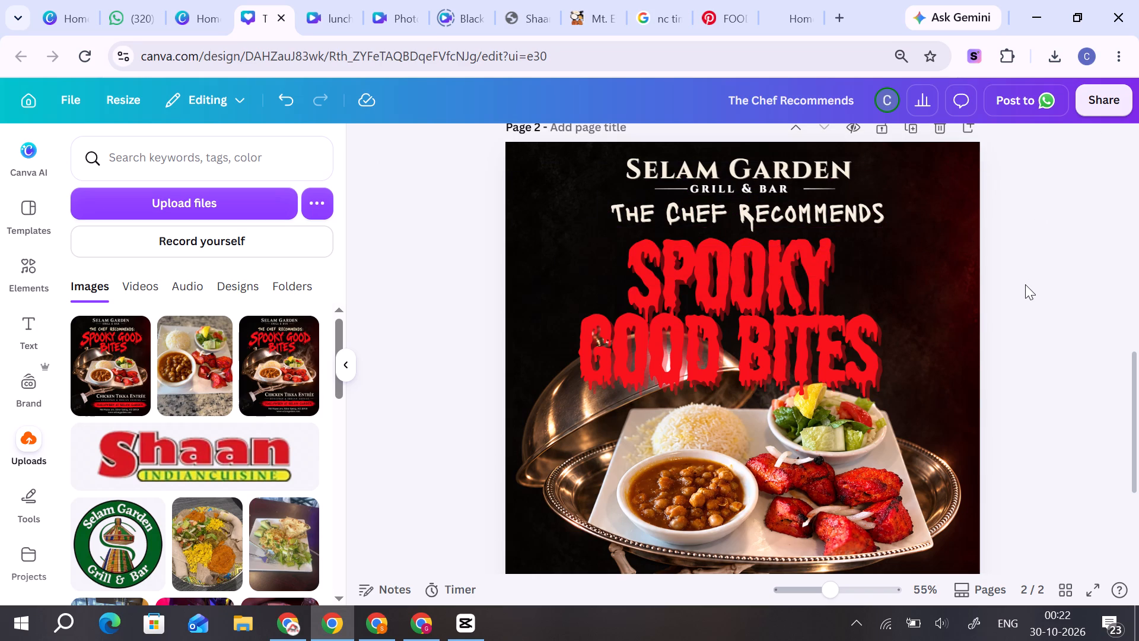
Search the elements for "smoke" and add the second wispy smoke graphic to page 2.
scroll(1025, 283, "down", 1)
scroll(1025, 283, "up", 1)
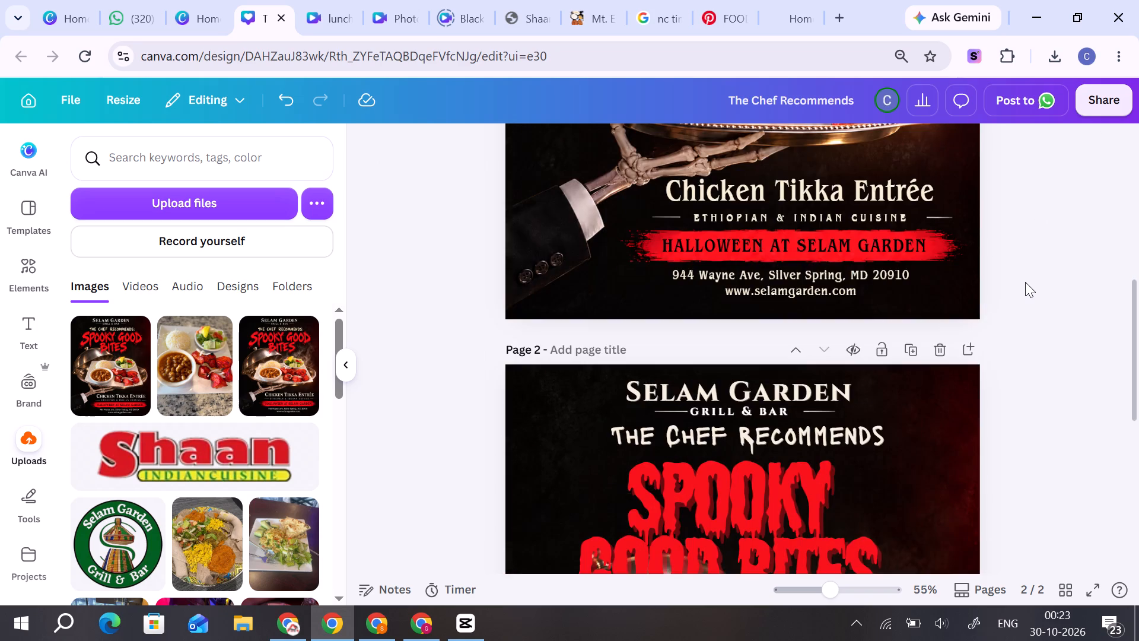
scroll(1025, 282, "down", 1)
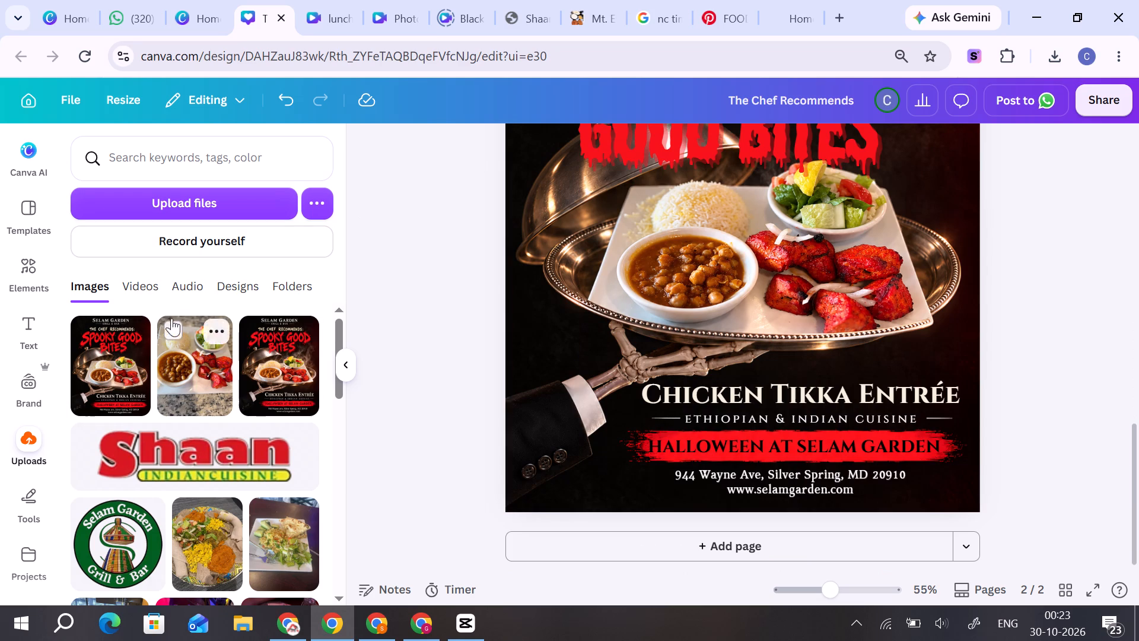
left_click(33, 255)
left_click(143, 166)
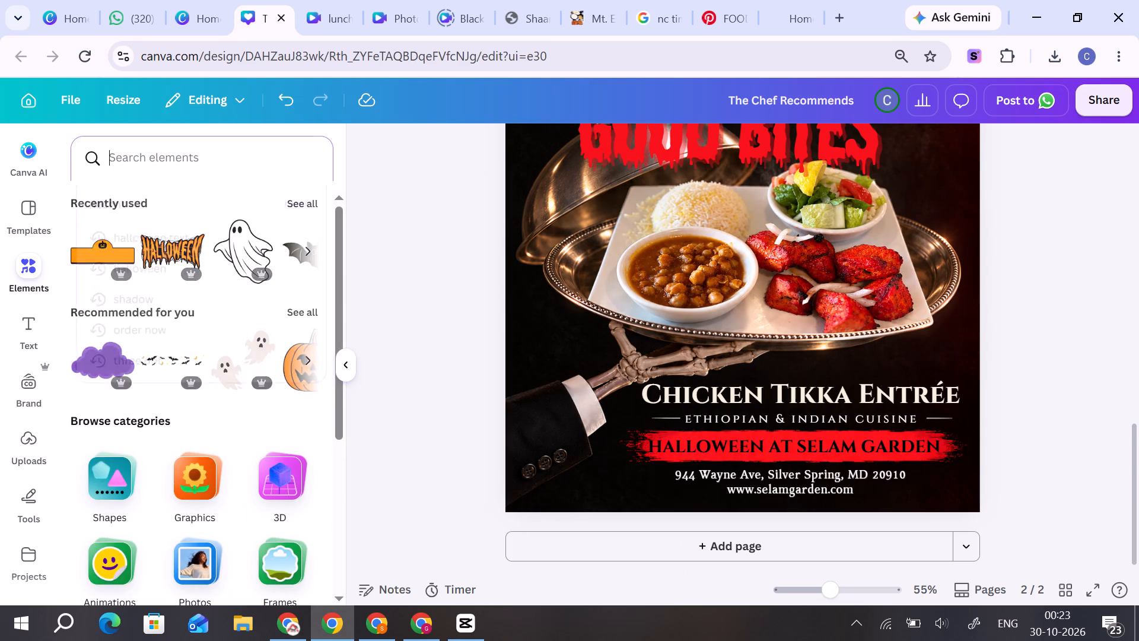
type("smoke")
key("Return")
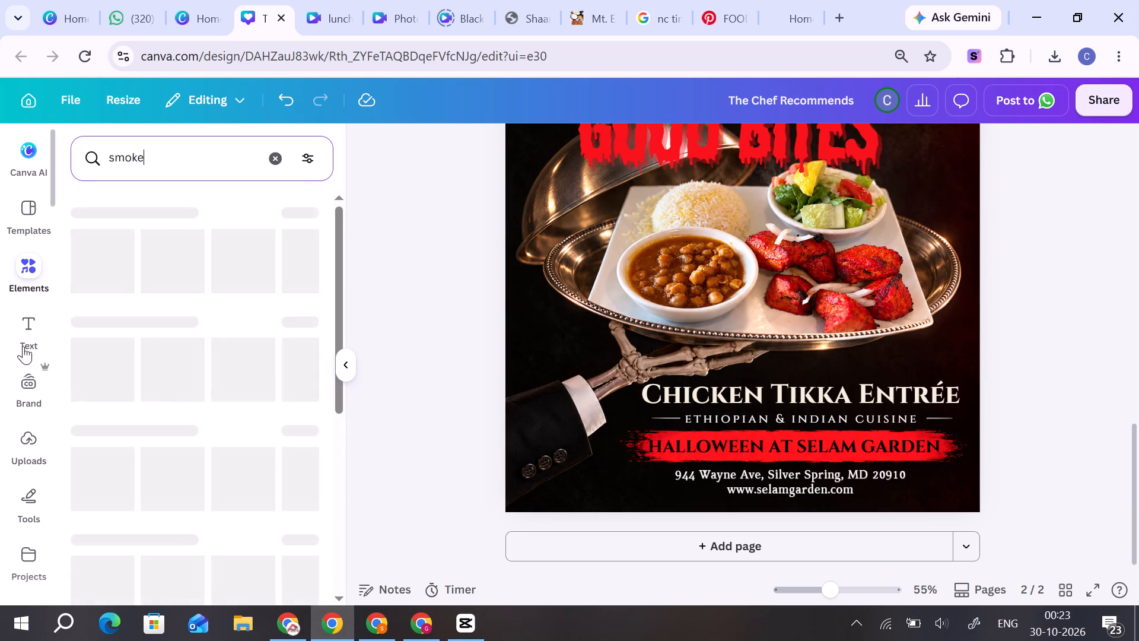
left_click(169, 294)
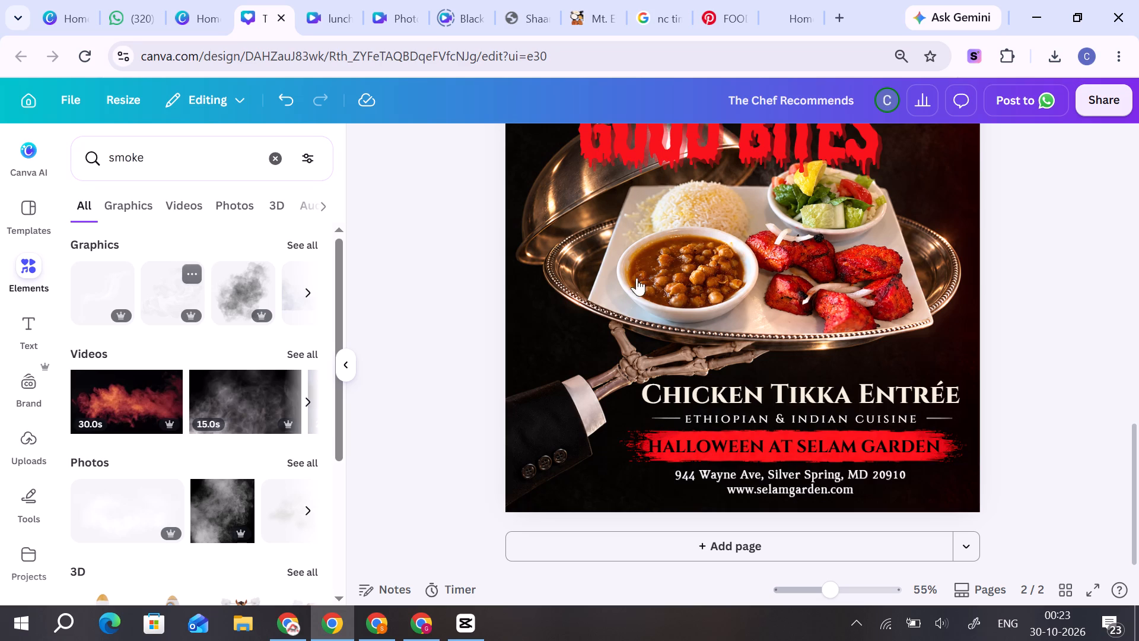
Position the smoke over the right side of the dish and send it backward behind the food and headline.
left_click_drag(774, 272, 858, 214)
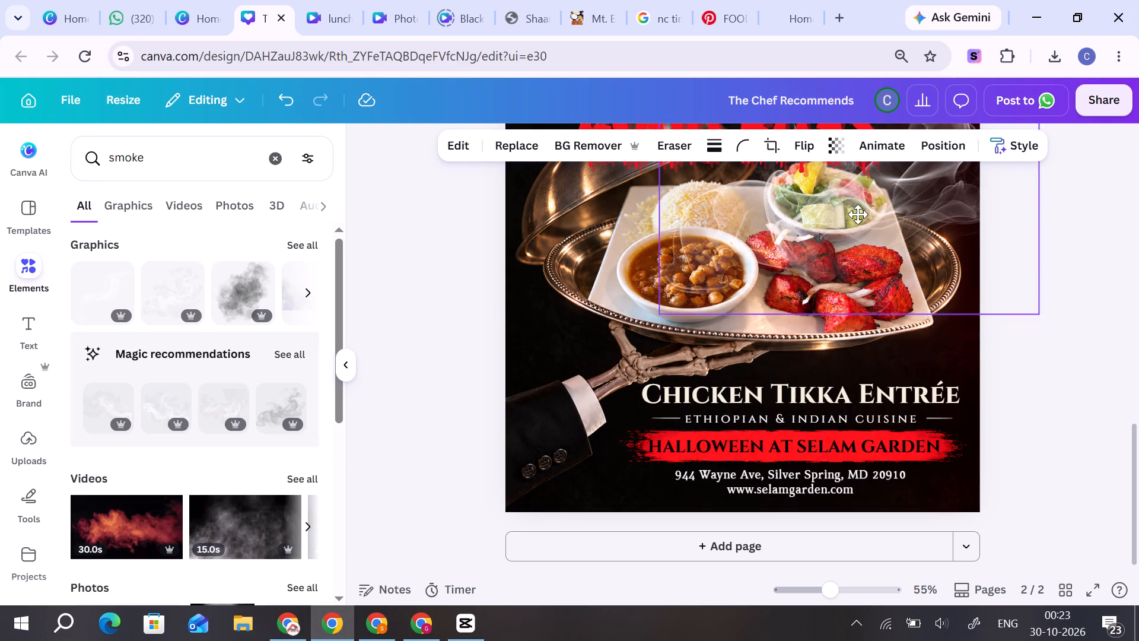
left_click_drag(858, 214, 857, 214)
key("ctrl+bracketleft")
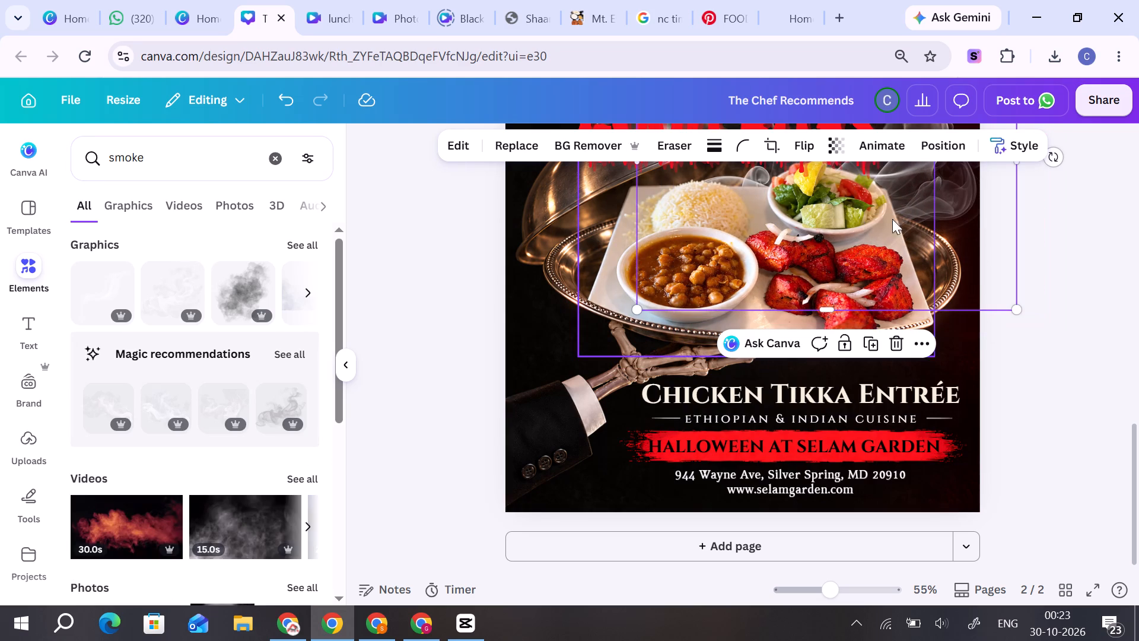
left_click_drag(1134, 446, 1138, 374)
left_click(1067, 339)
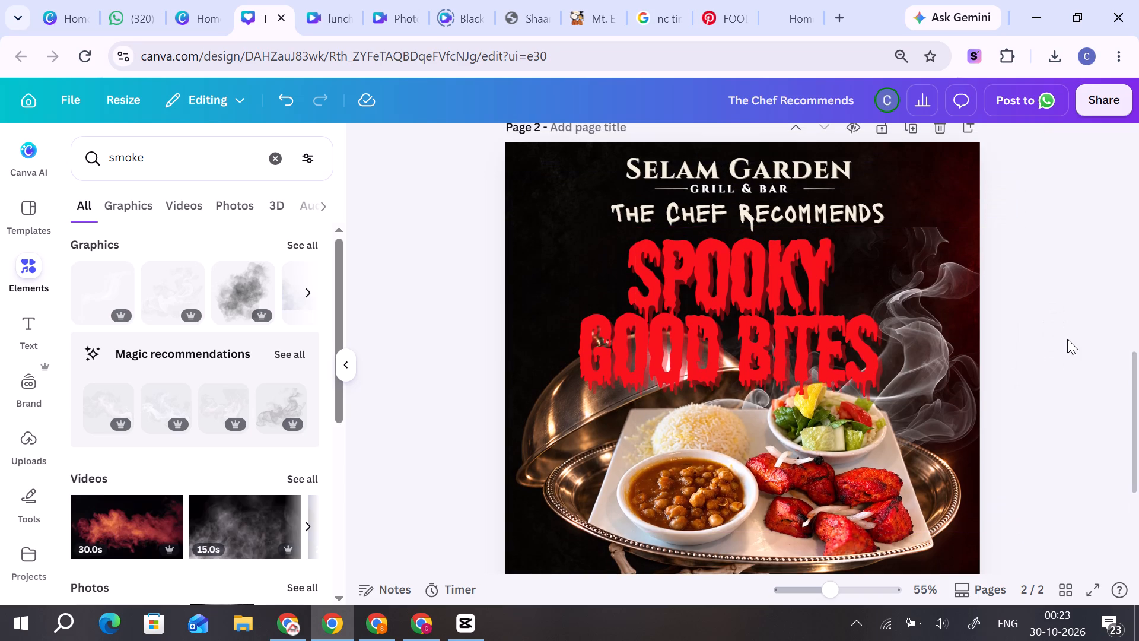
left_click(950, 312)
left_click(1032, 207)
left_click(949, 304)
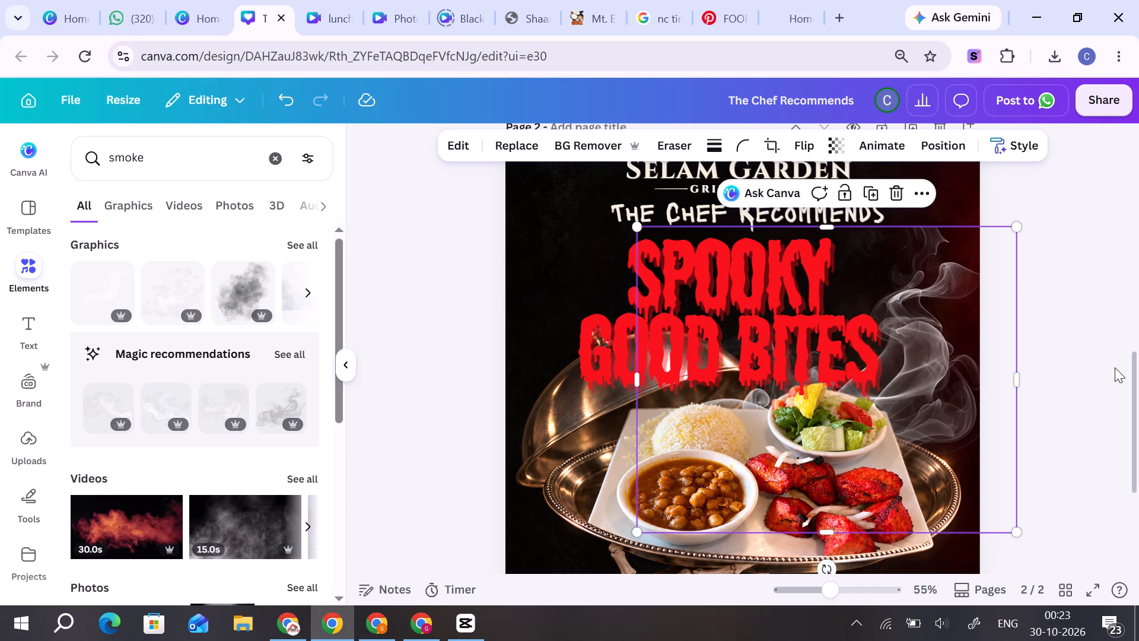
Shrink the "Halloween at Selam Garden" text on page 2 to font size 28.1.
left_click_drag(1138, 375, 1138, 398)
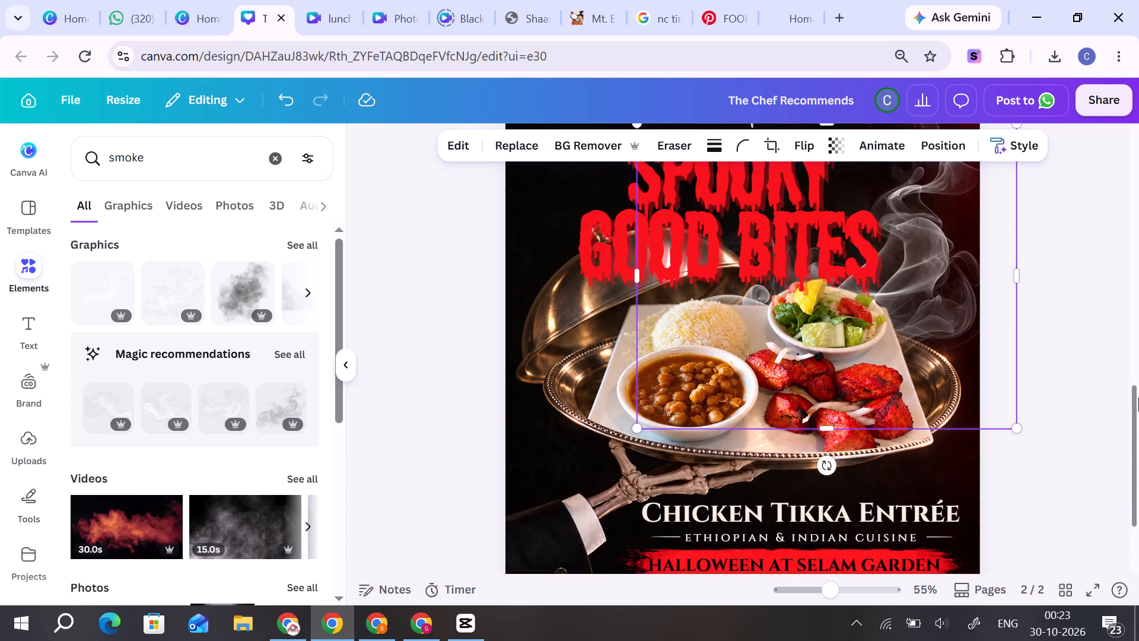
left_click_drag(1138, 398, 1138, 443)
left_click(737, 461)
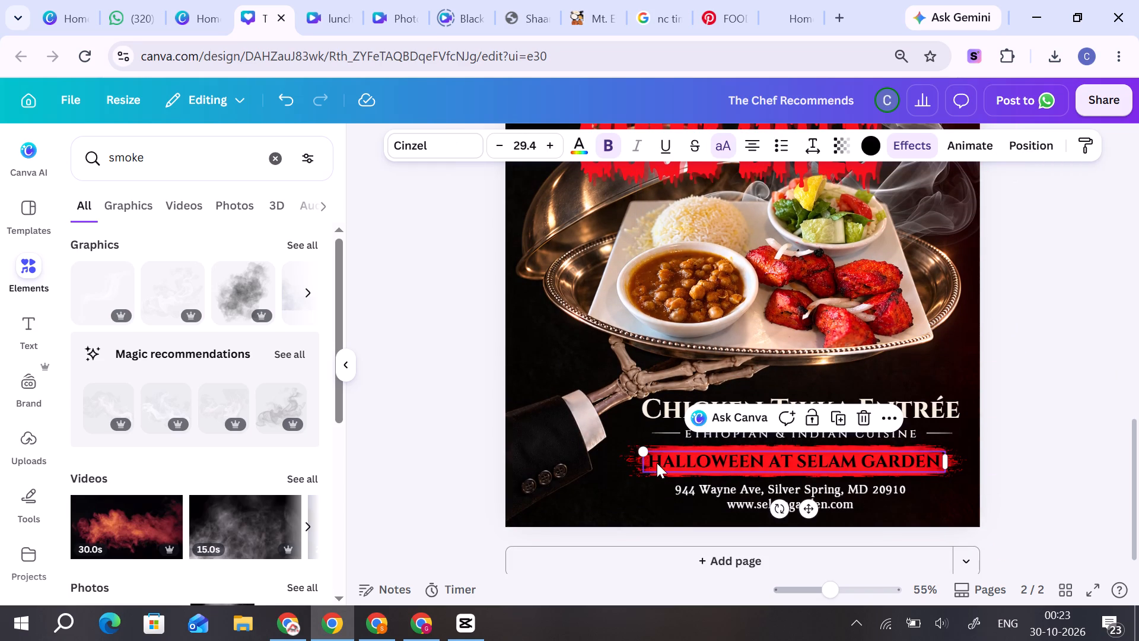
left_click_drag(646, 450, 659, 452)
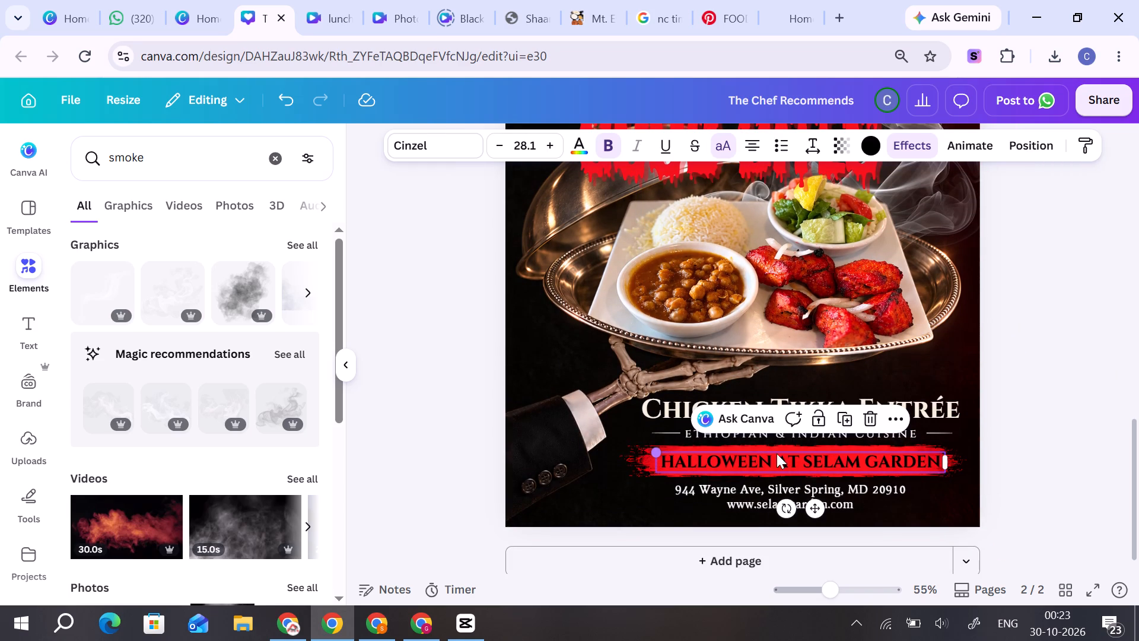
left_click(1098, 382)
Nudge the "Halloween at Selam Garden" text slightly left to centre it on the red brush stroke.
left_click(849, 464)
key("Left")
key("Left")
key("Left")
key("Left")
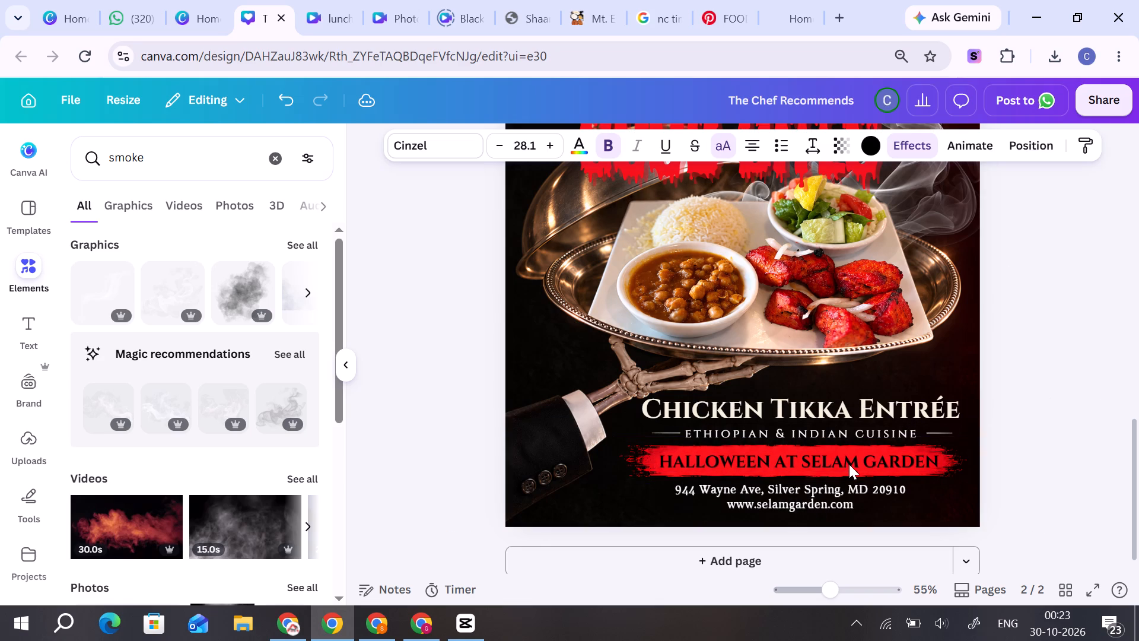
left_click(1042, 358)
Add the round green Selam Garden Grill & Bar logo from the uploads and move it onto page 2.
scroll(1042, 358, "up", 1)
scroll(1042, 358, "down", 1)
scroll(1042, 358, "up", 1)
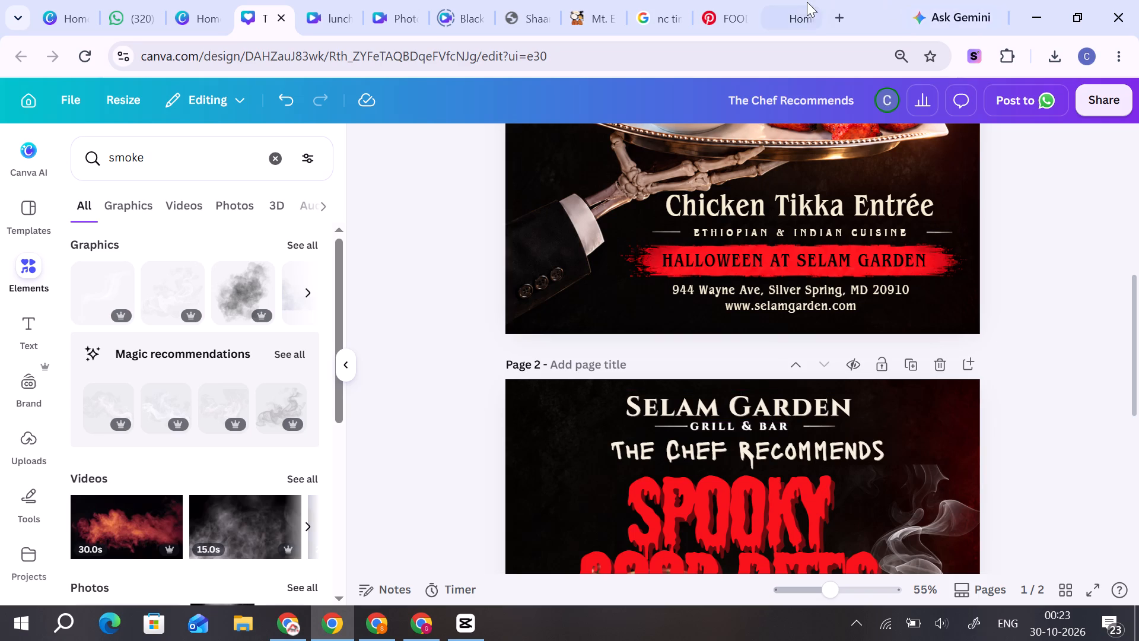
left_click(44, 437)
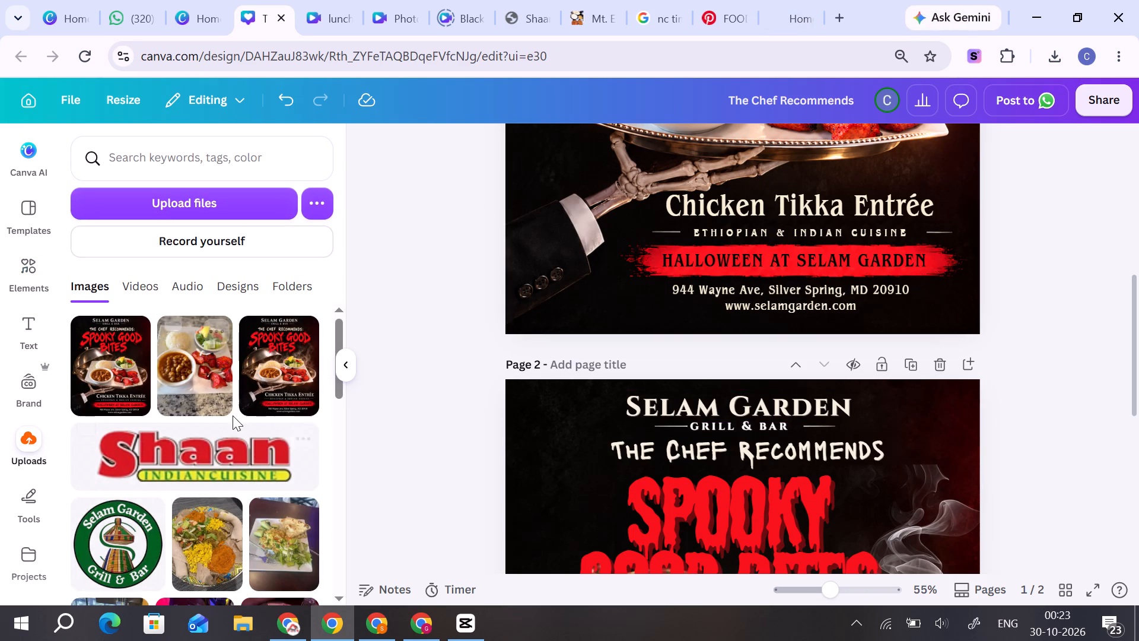
left_click(128, 572)
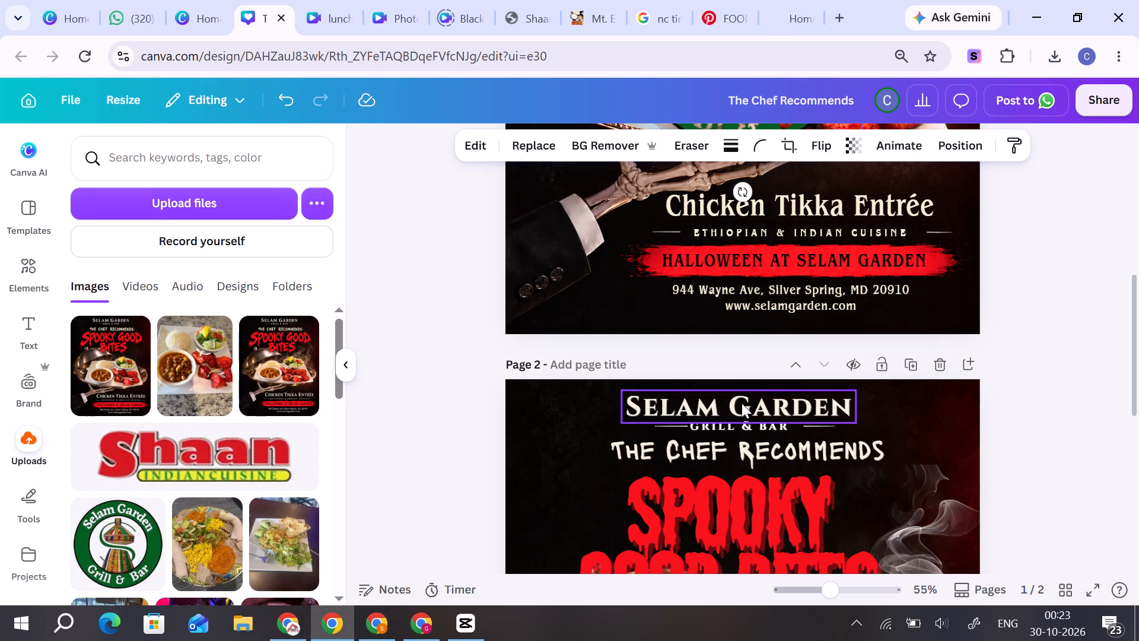
scroll(854, 420, "up", 1)
left_click_drag(752, 500, 740, 575)
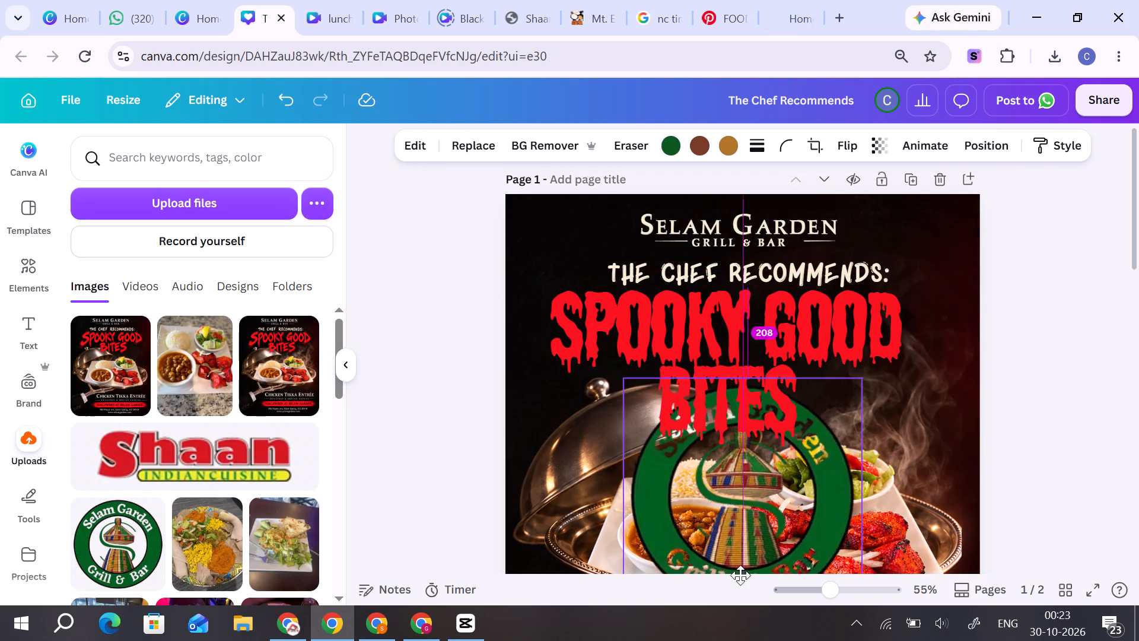
left_click_drag(740, 575, 733, 620)
scroll(895, 402, "down", 1)
scroll(851, 391, "up", 1)
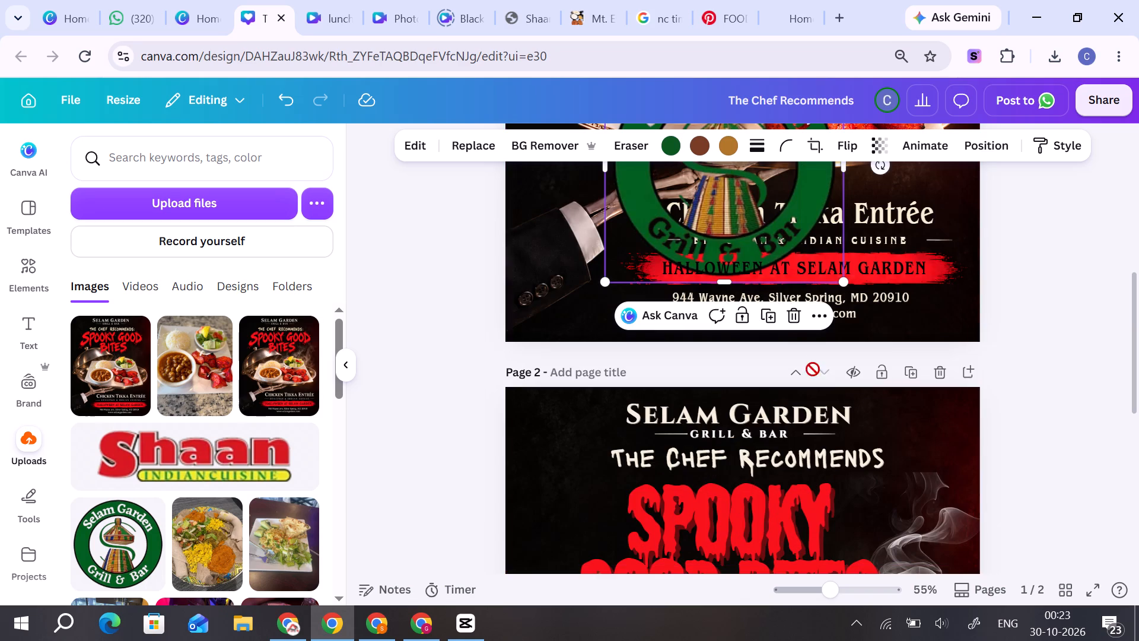
left_click_drag(773, 230, 675, 528)
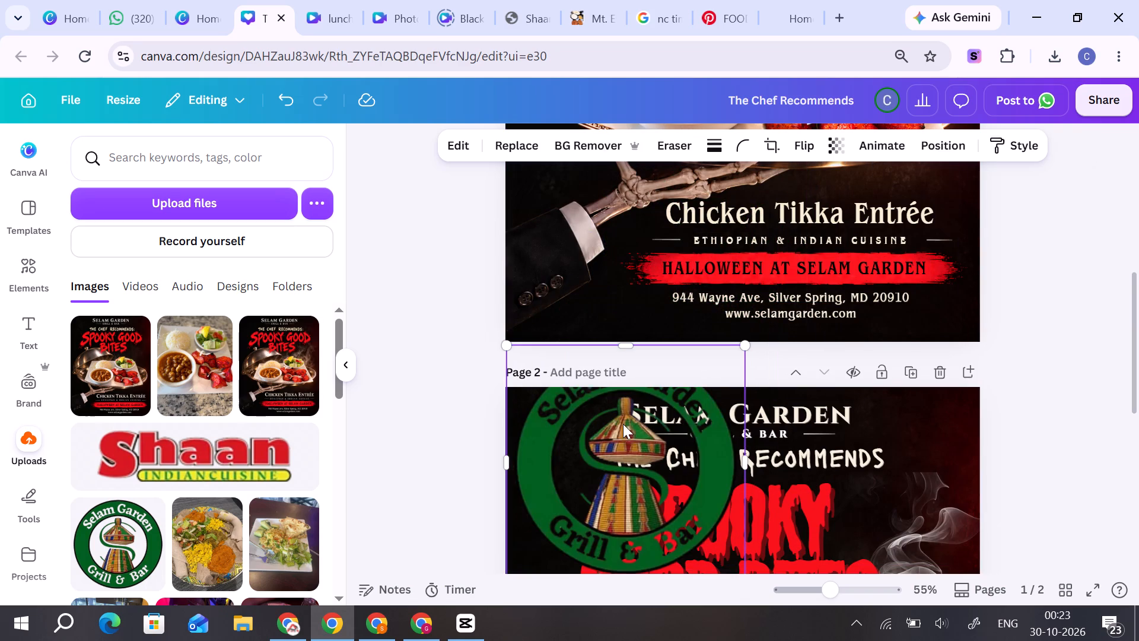
Shrink the logo to a small badge and place it just left of the "Selam Garden" title on page 2.
left_click_drag(500, 344, 703, 511)
left_click_drag(718, 555, 601, 414)
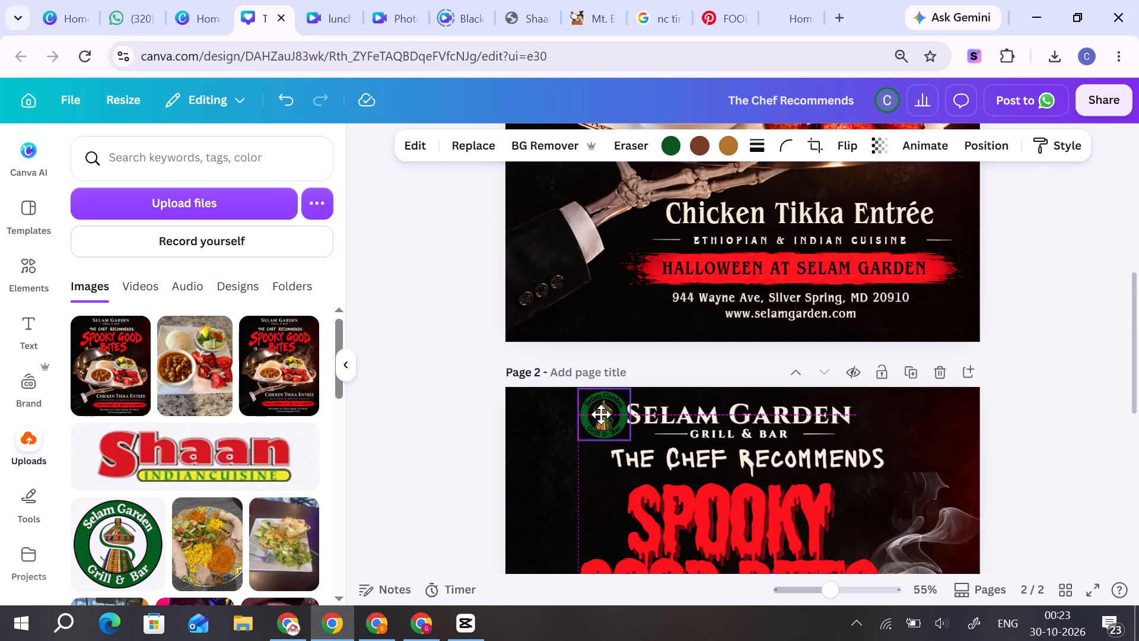
left_click_drag(601, 414, 597, 412)
left_click(1073, 426)
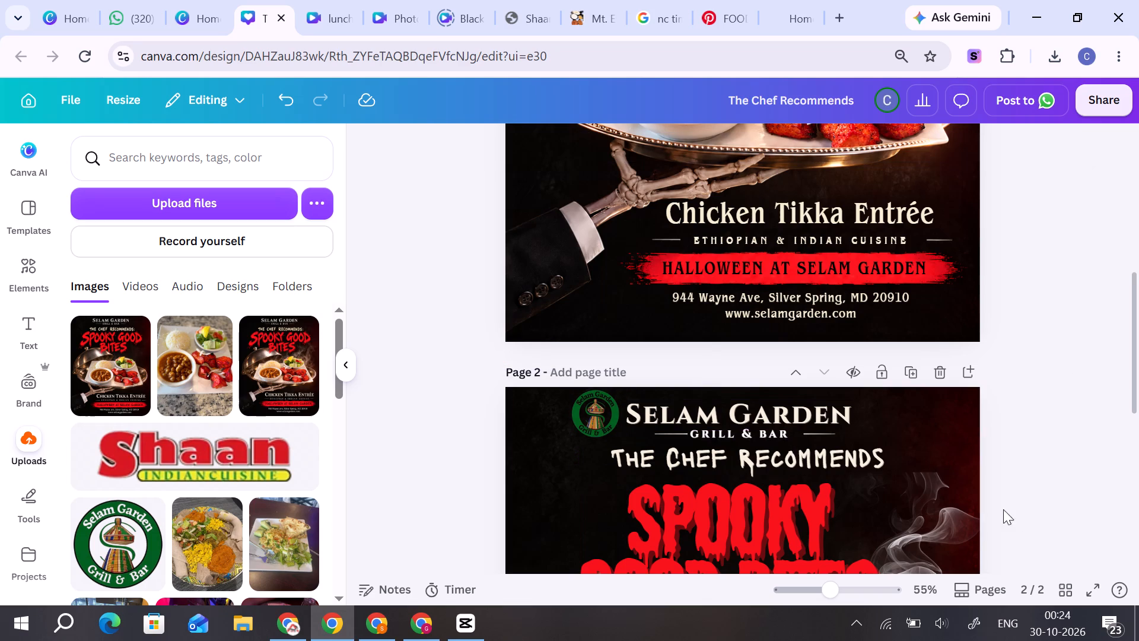
Reduce the logo slightly more and align it close beside the "S" of the "Selam Garden" title.
left_click_drag(828, 596, 849, 600)
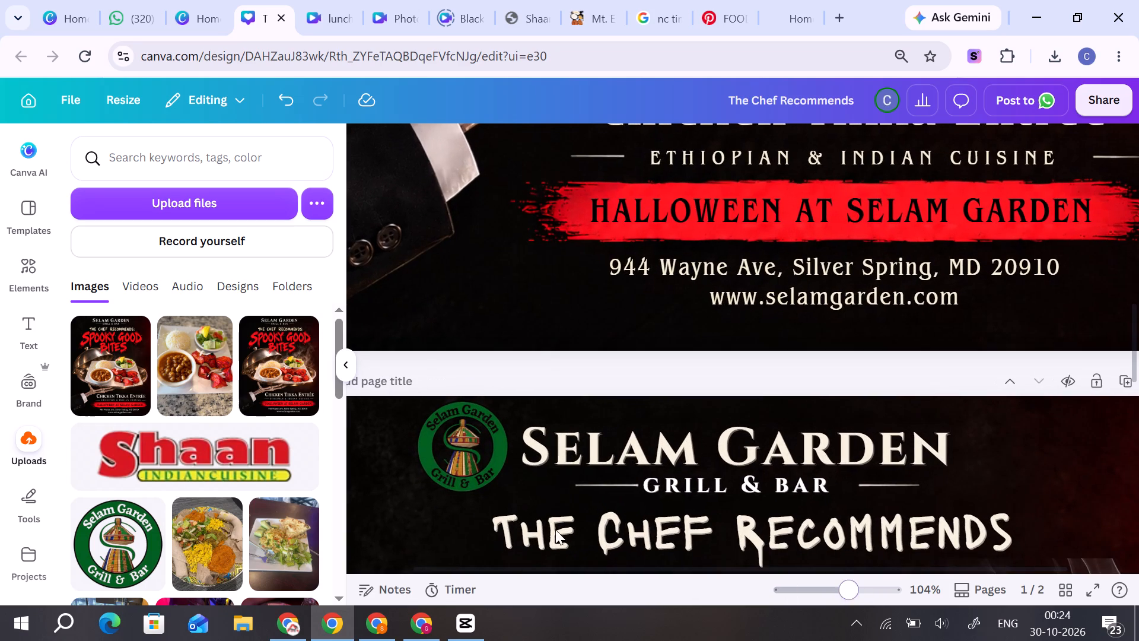
left_click(457, 452)
left_click_drag(413, 398, 430, 420)
left_click_drag(481, 464, 486, 453)
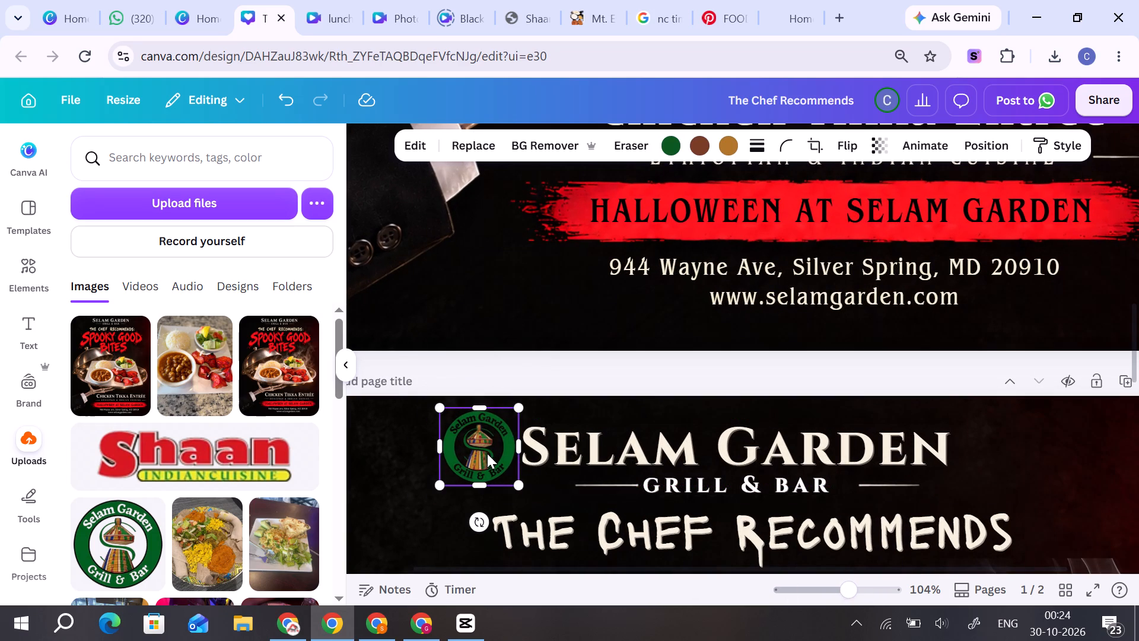
left_click(1052, 483)
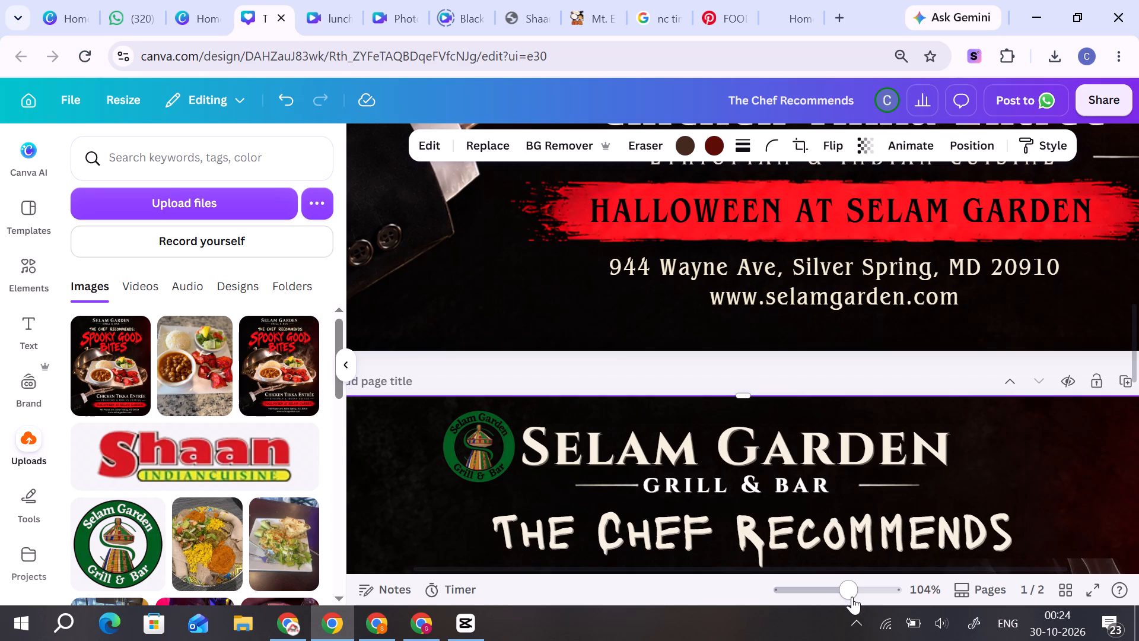
Delete page 1, the earlier flyer version, keeping only the layered version with the logo.
left_click_drag(852, 596, 825, 605)
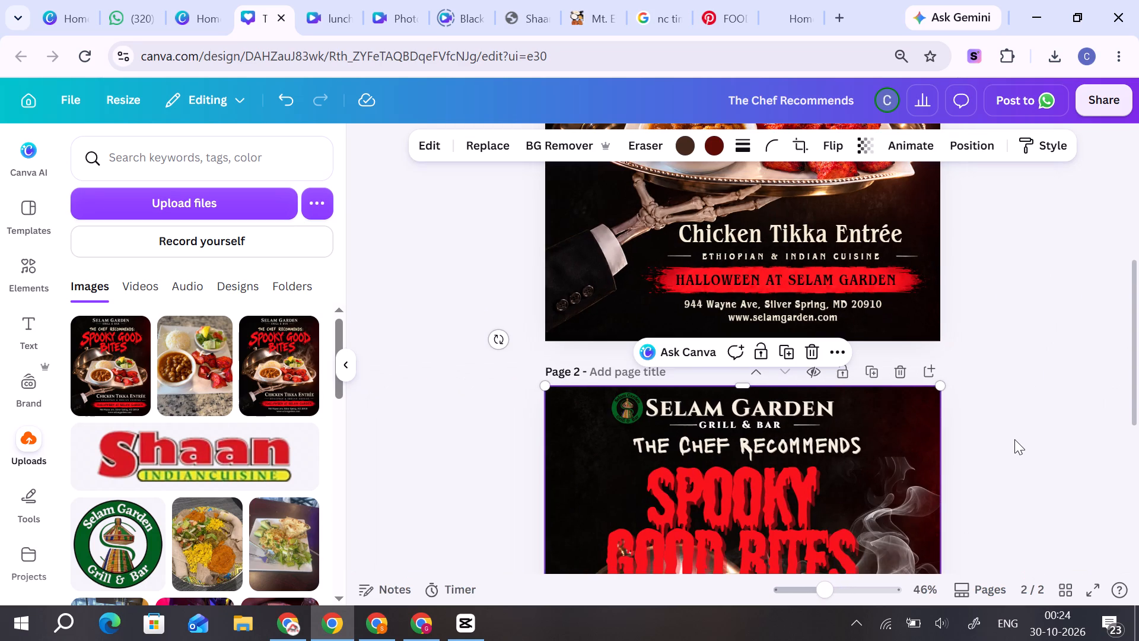
scroll(1014, 439, "down", 1)
scroll(1014, 439, "up", 2)
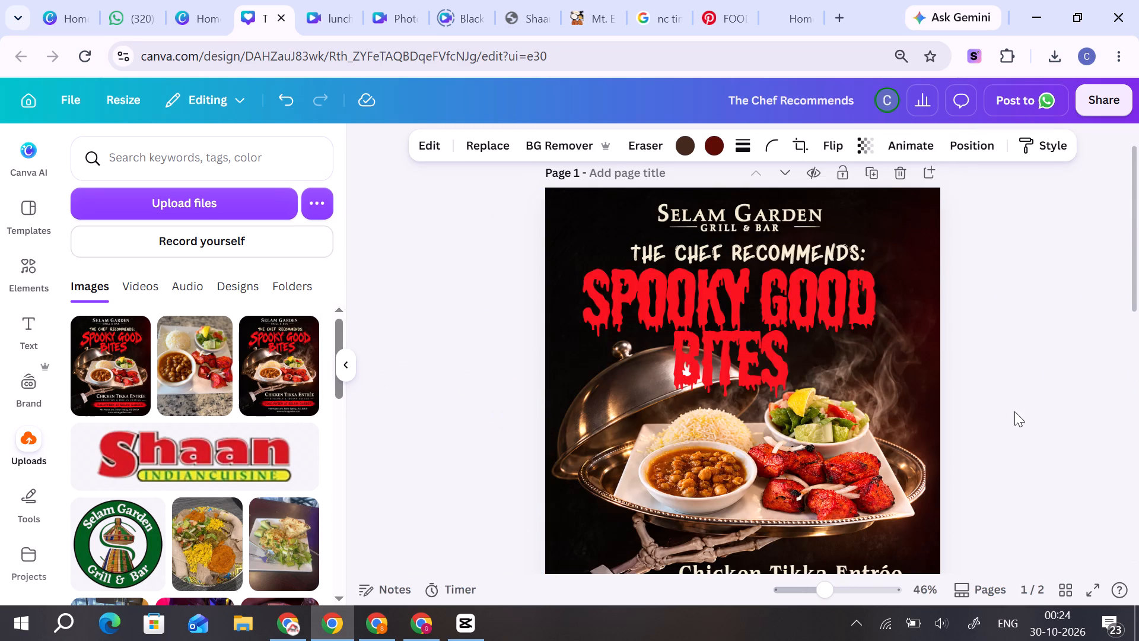
left_click(906, 179)
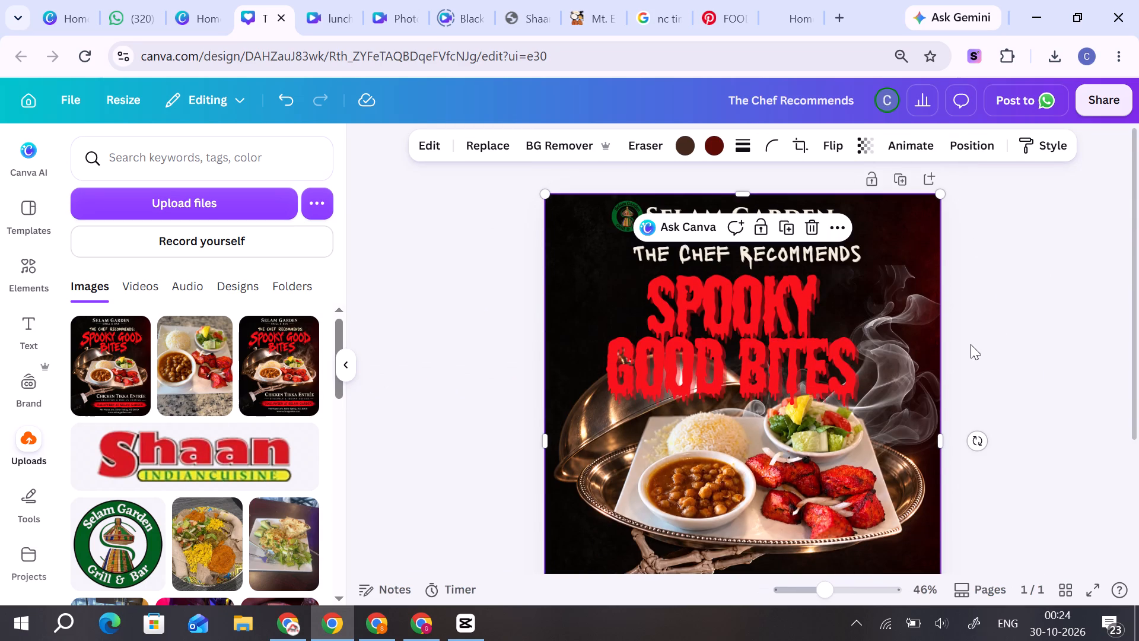
Set up the flyer's download as a PNG at the maximum size multiplier of 3.125 (3,375 × 4,219 px).
left_click(1045, 324)
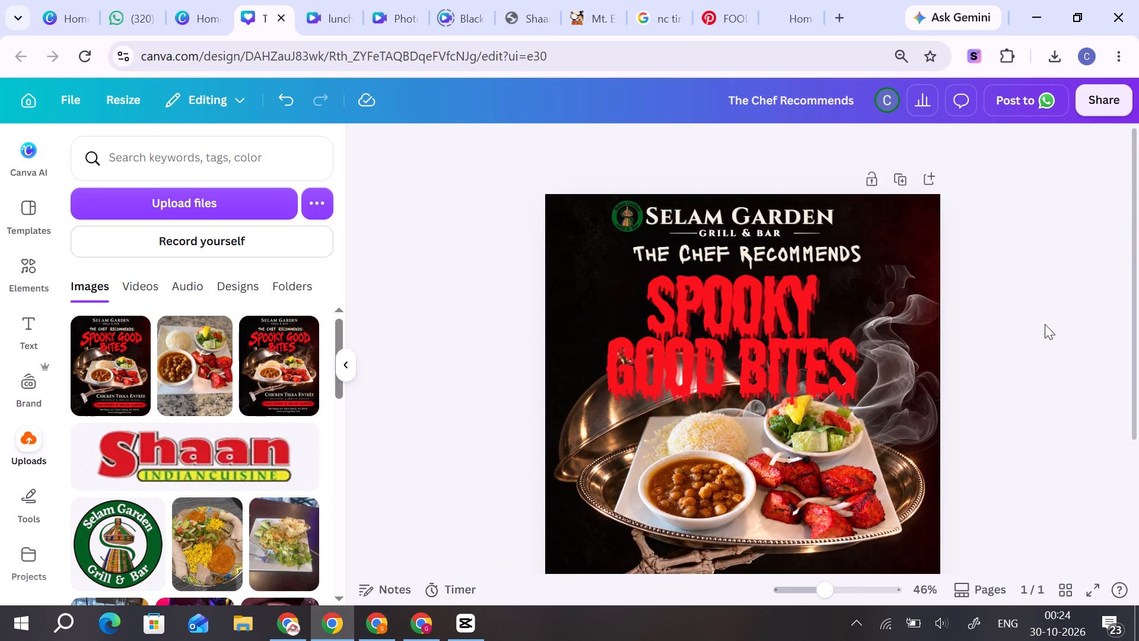
scroll(1045, 324, "down", 1)
left_click(1089, 101)
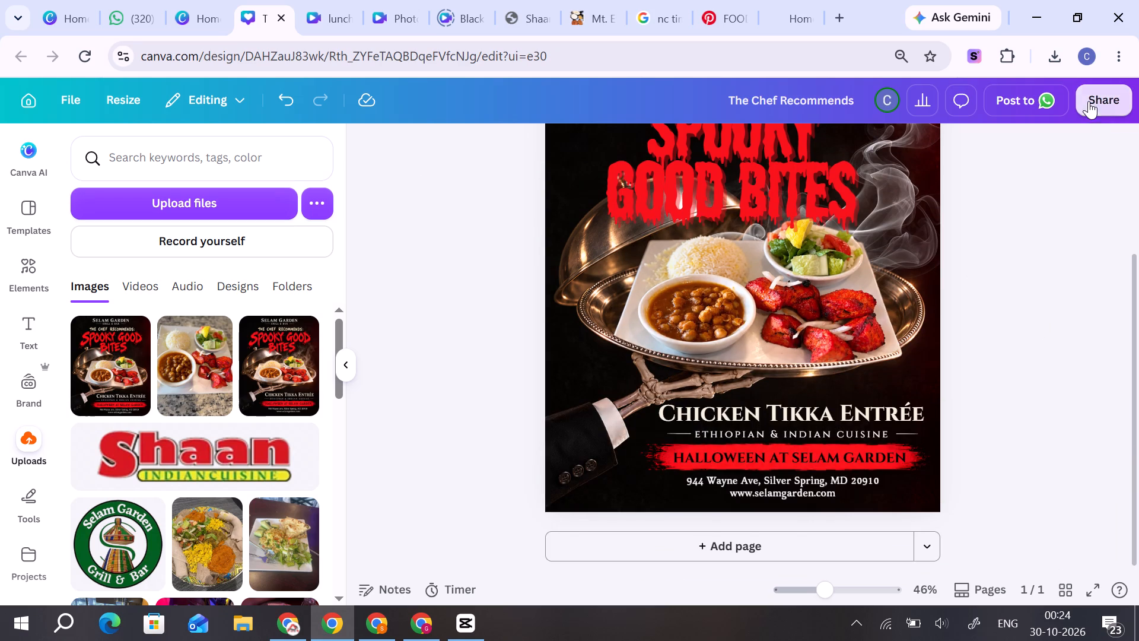
left_click(856, 477)
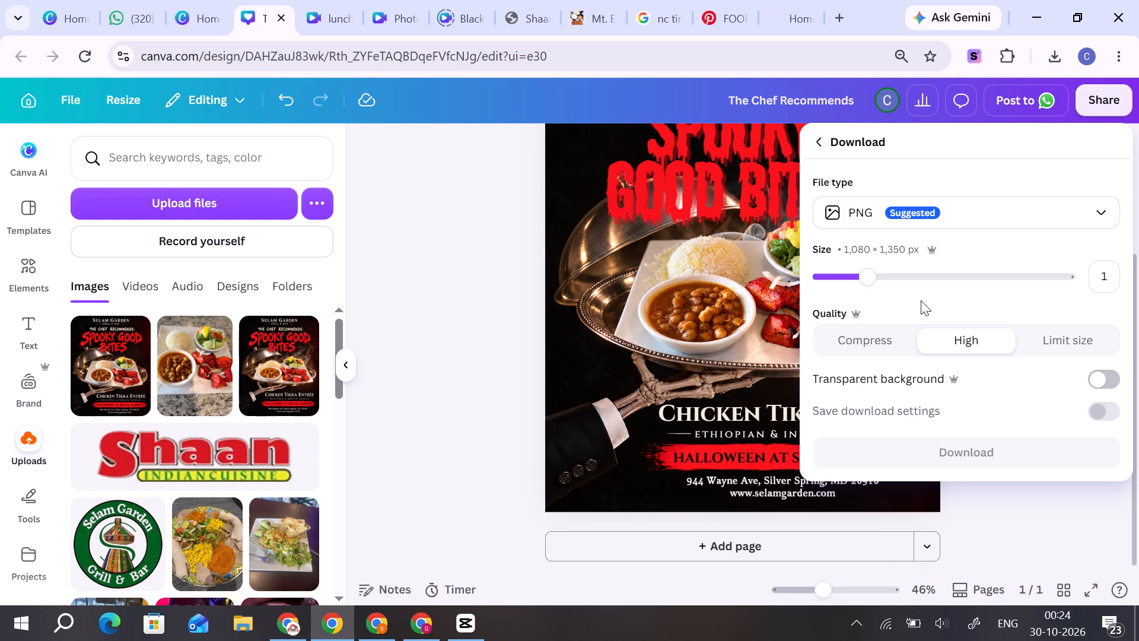
left_click_drag(868, 275, 1084, 275)
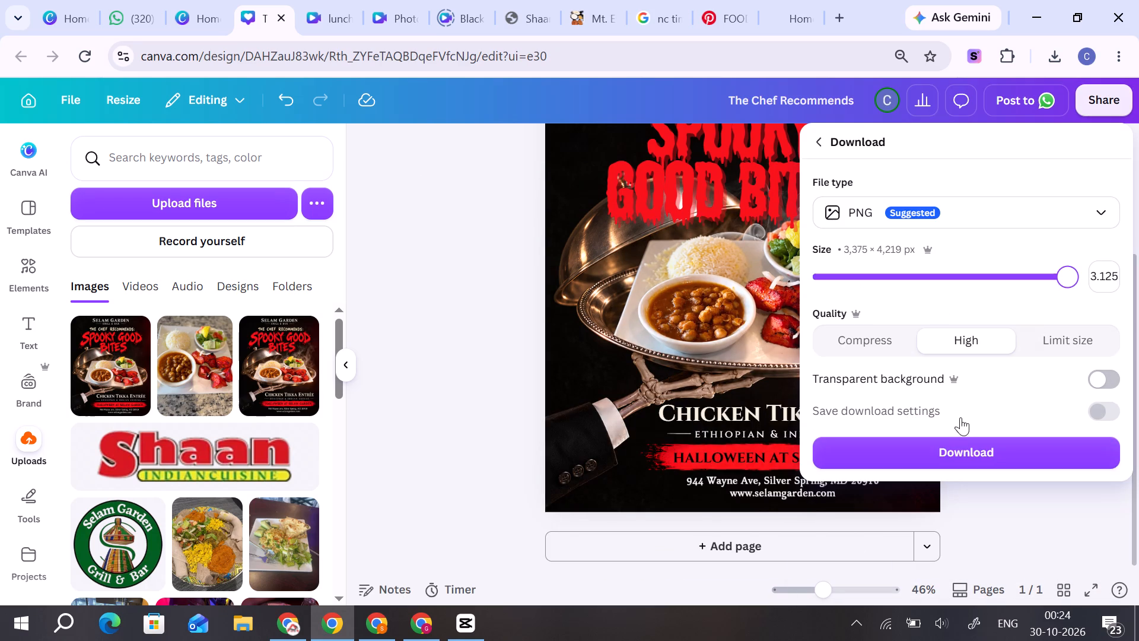